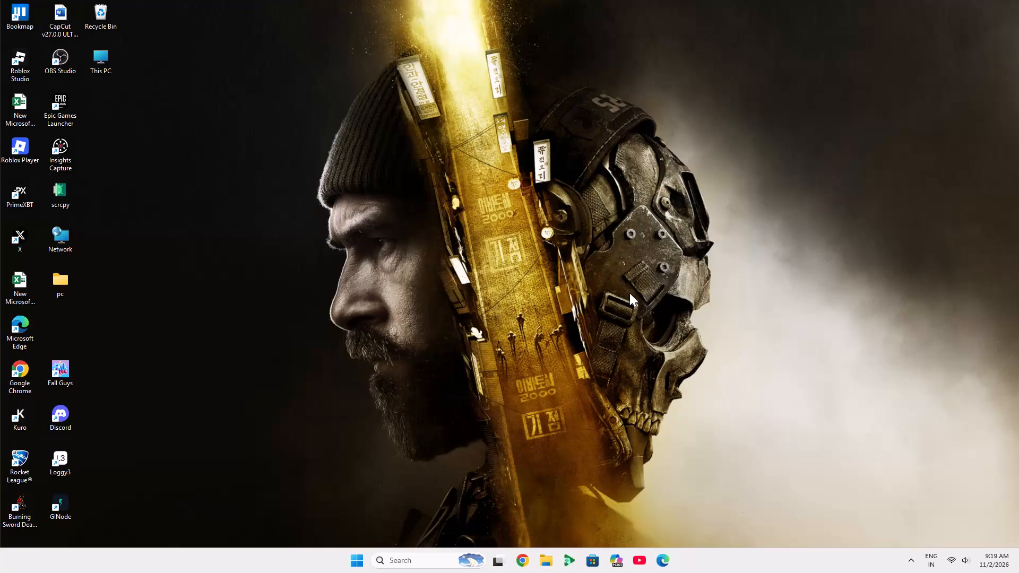
# Switch to Chrome, search Google for tradingview and open the TradingView India website.
pyautogui.click(83, 29)
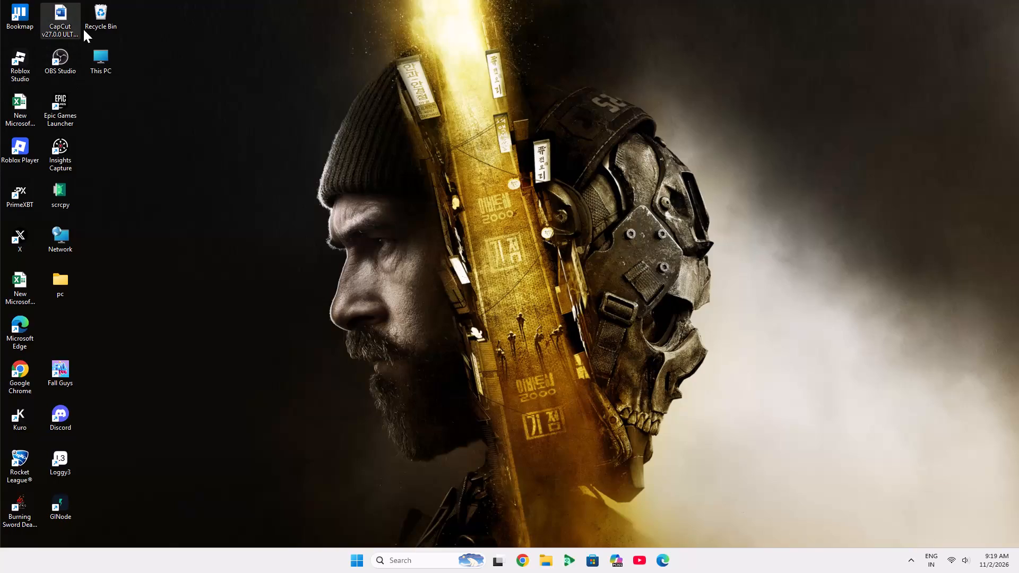
pyautogui.click(529, 562)
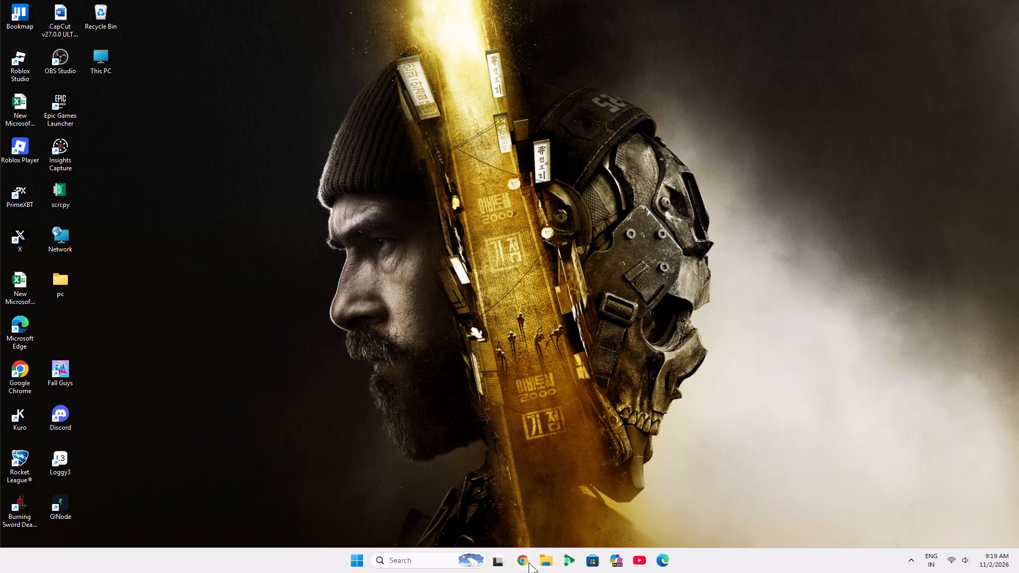
pyautogui.click(509, 204)
pyautogui.click(500, 233)
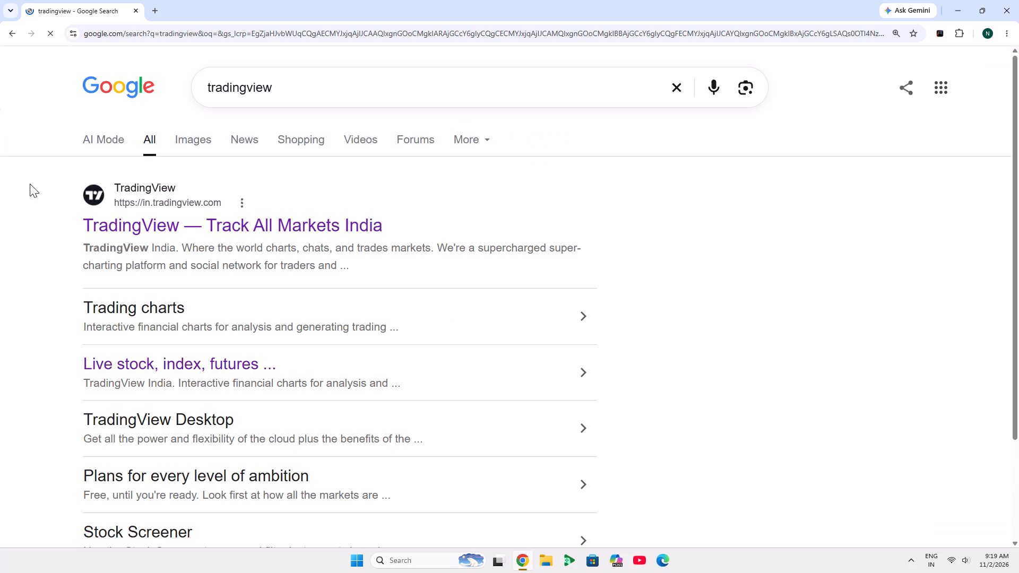
pyautogui.click(128, 237)
pyautogui.click(131, 218)
# In a new tab, run the suggested Google search that begins "explain the concept of account".
pyautogui.click(159, 2)
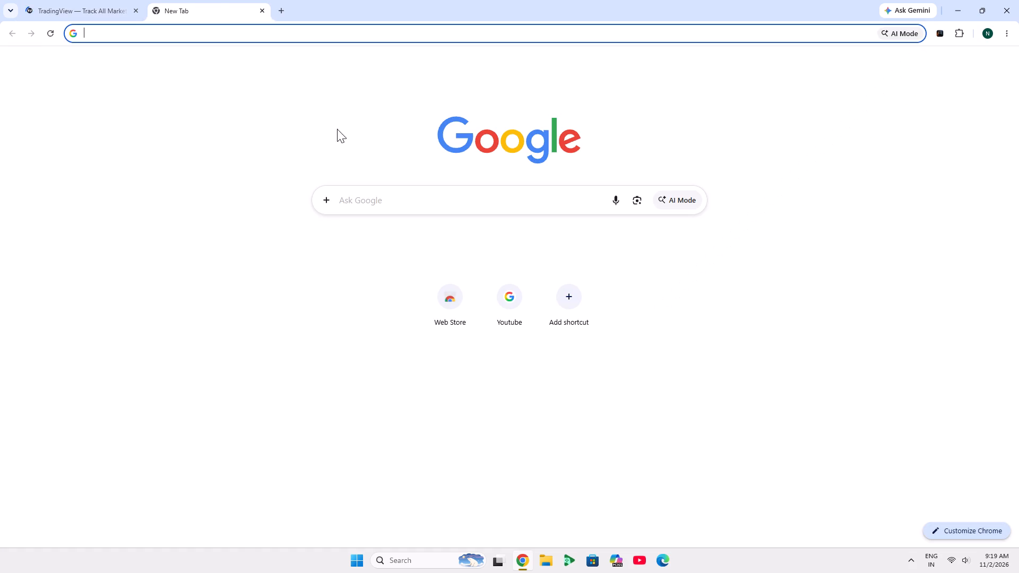
pyautogui.click(385, 207)
pyautogui.click(385, 231)
# Return to the TradingView tab and open the XAUUSD page from the watchlist.
pyautogui.click(78, 0)
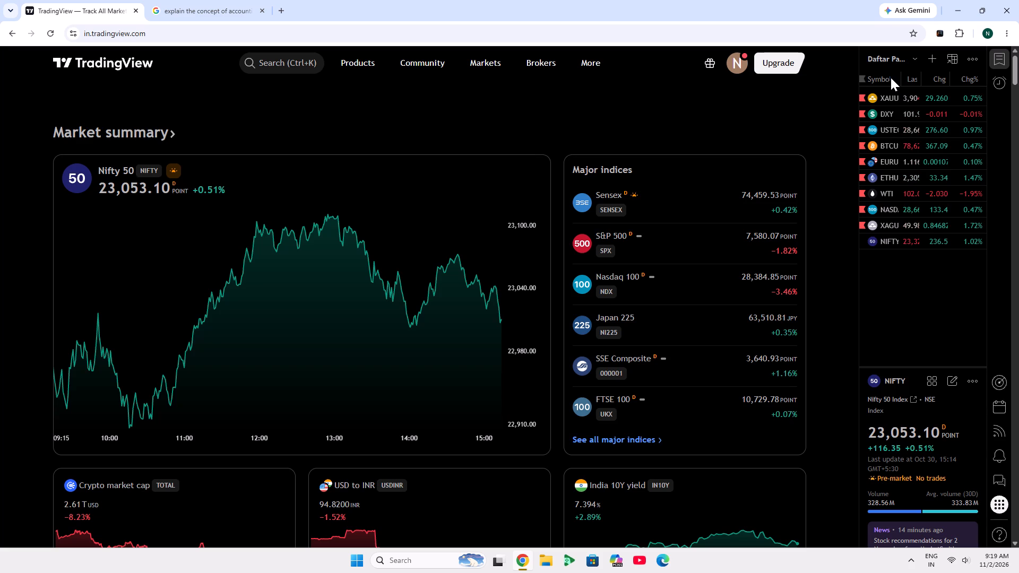
pyautogui.click(891, 101)
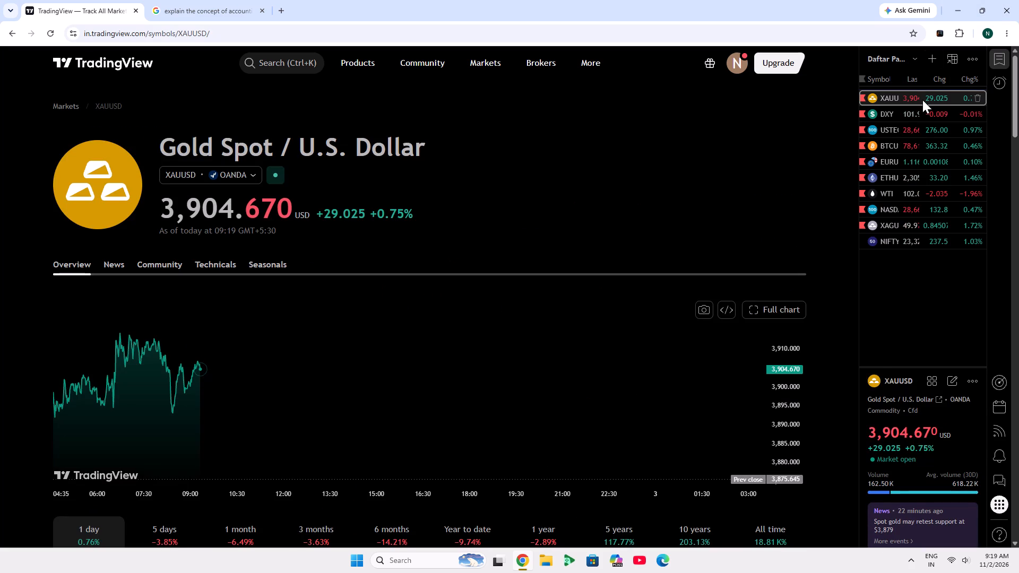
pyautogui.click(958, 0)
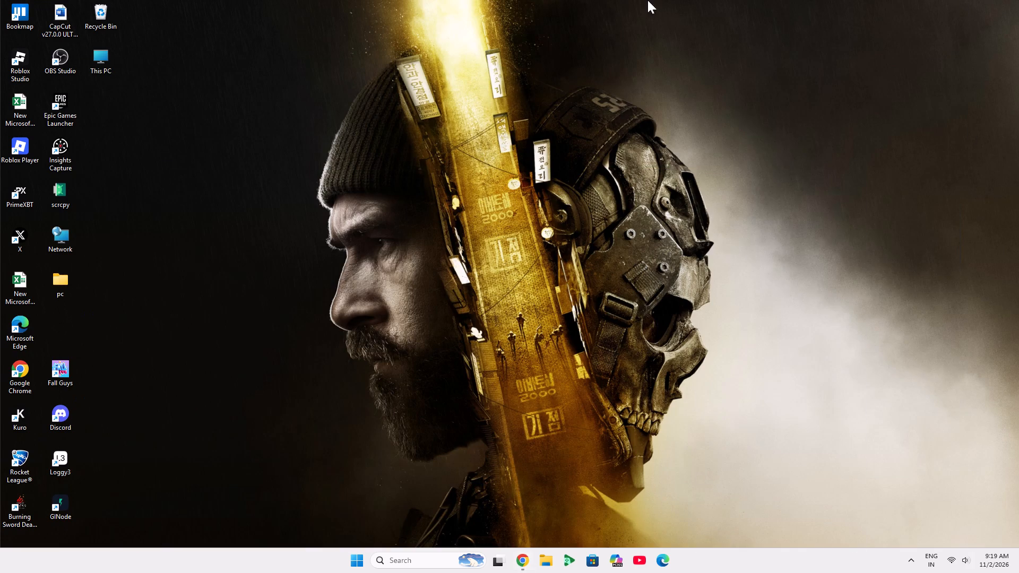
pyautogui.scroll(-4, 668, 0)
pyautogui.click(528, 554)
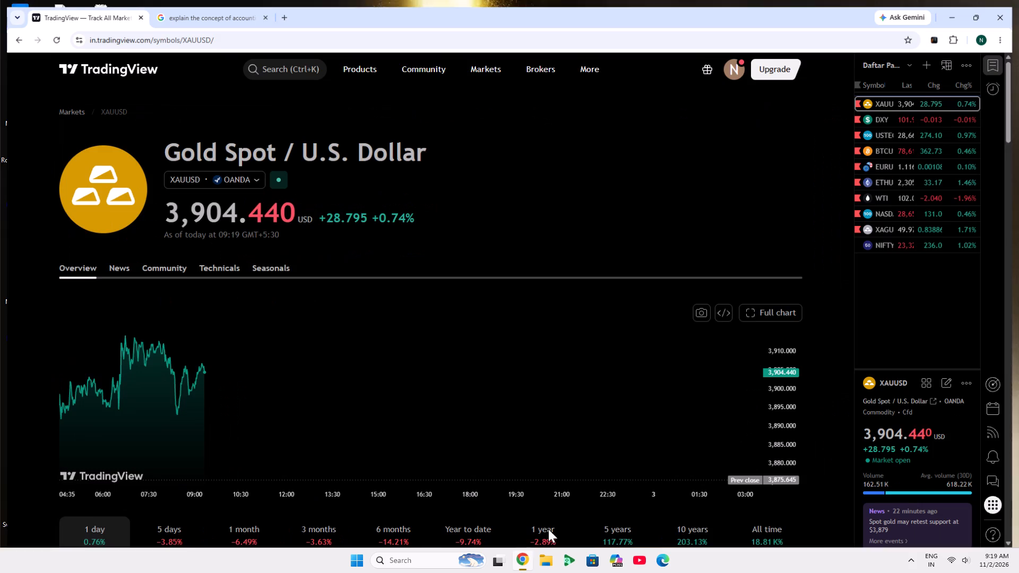
# Open the full chart for Gold Spot / U.S. Dollar.
pyautogui.click(767, 310)
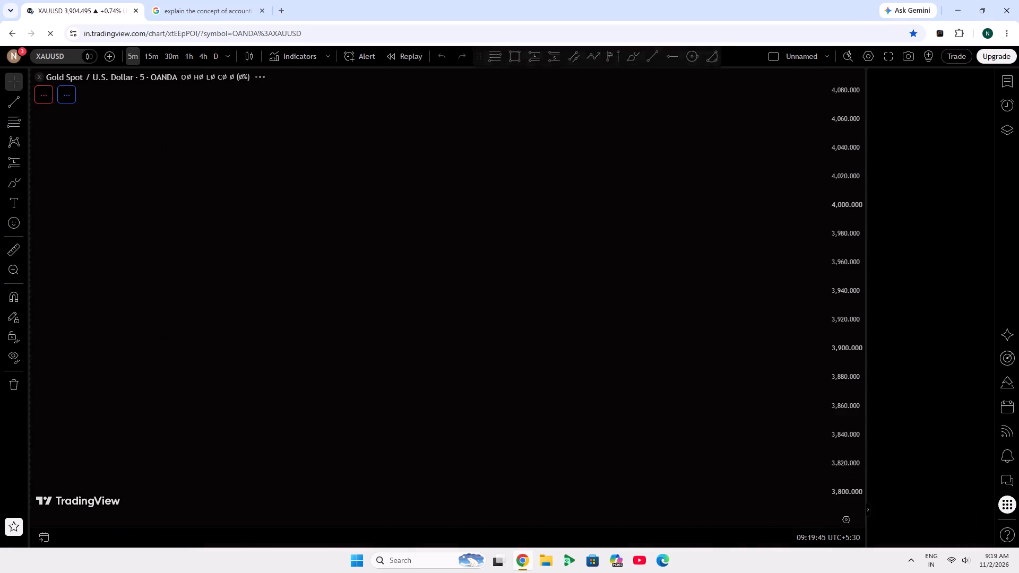
# Open the Paper Trading account manager and review the open positions.
pyautogui.click(837, 533)
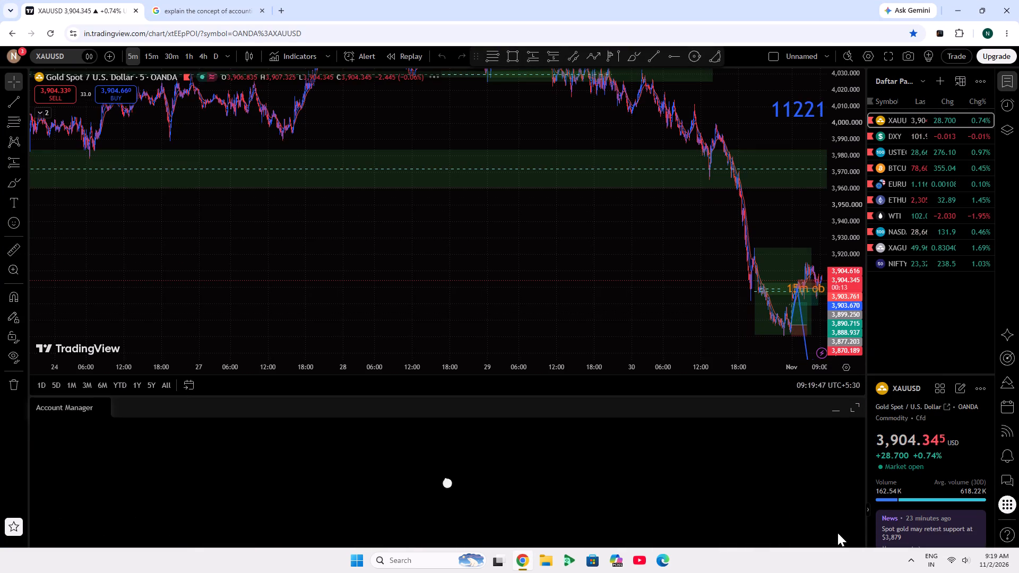
pyautogui.scroll(-4, 349, 0)
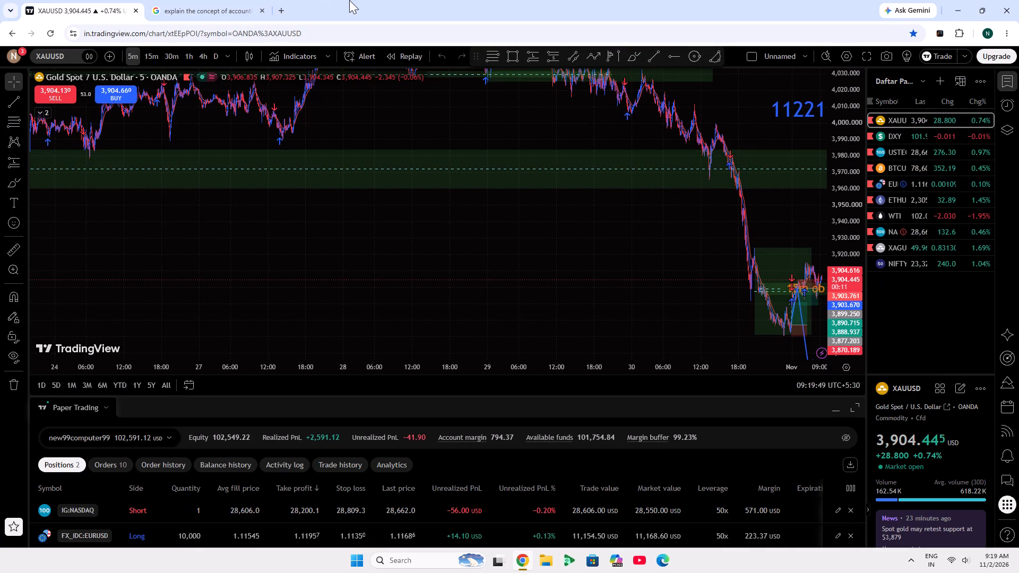
pyautogui.scroll(-3, 686, 455)
pyautogui.scroll(-4, 680, 505)
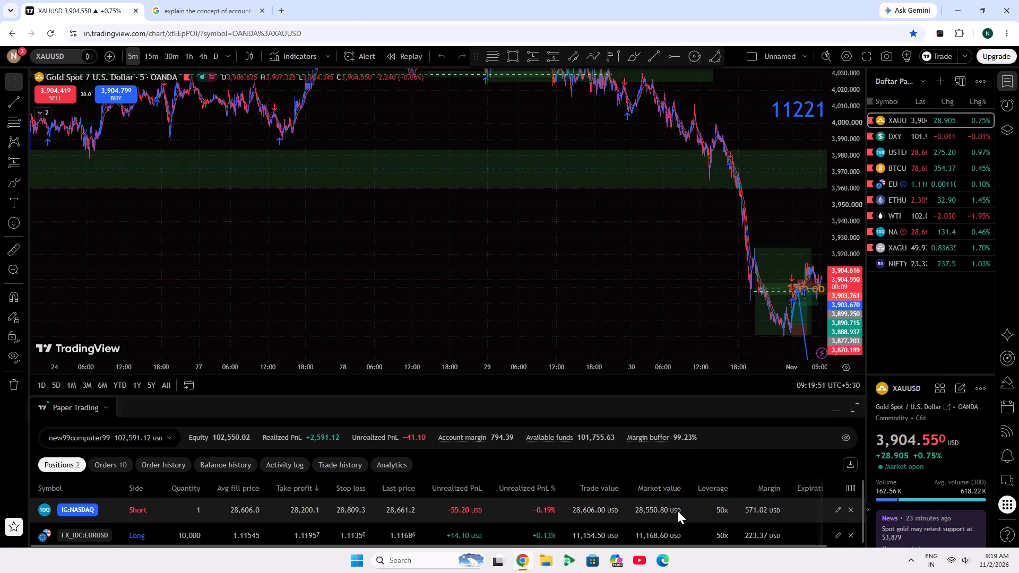
pyautogui.scroll(4, 670, 526)
pyautogui.scroll(-4, 670, 526)
pyautogui.scroll(4, 670, 526)
pyautogui.scroll(5, 563, 0)
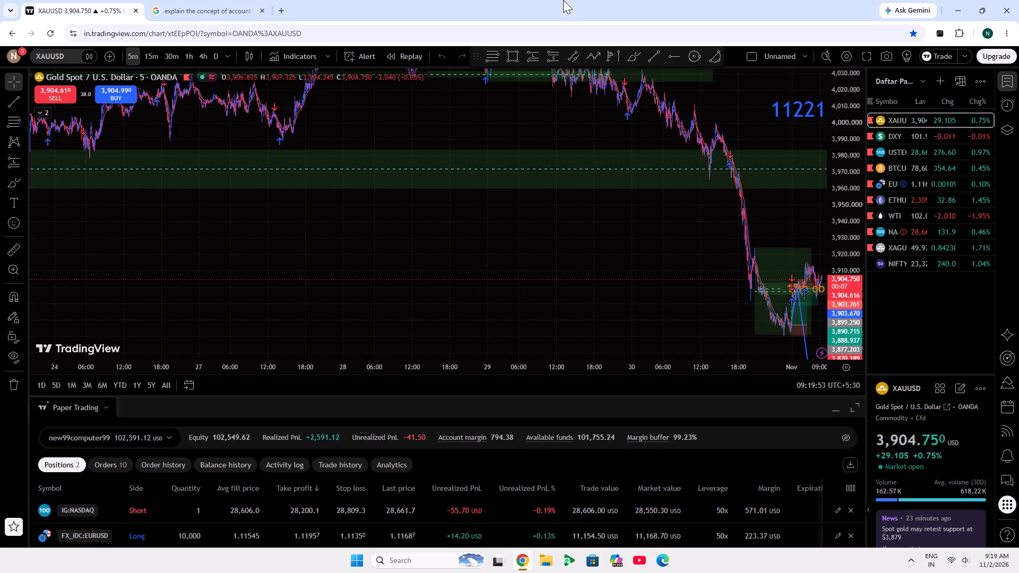
pyautogui.scroll(-4, 563, 0)
# Review the paper trading account's balance history at enlarged height, and collapse the account manager.
pyautogui.click(166, 464)
pyautogui.click(205, 465)
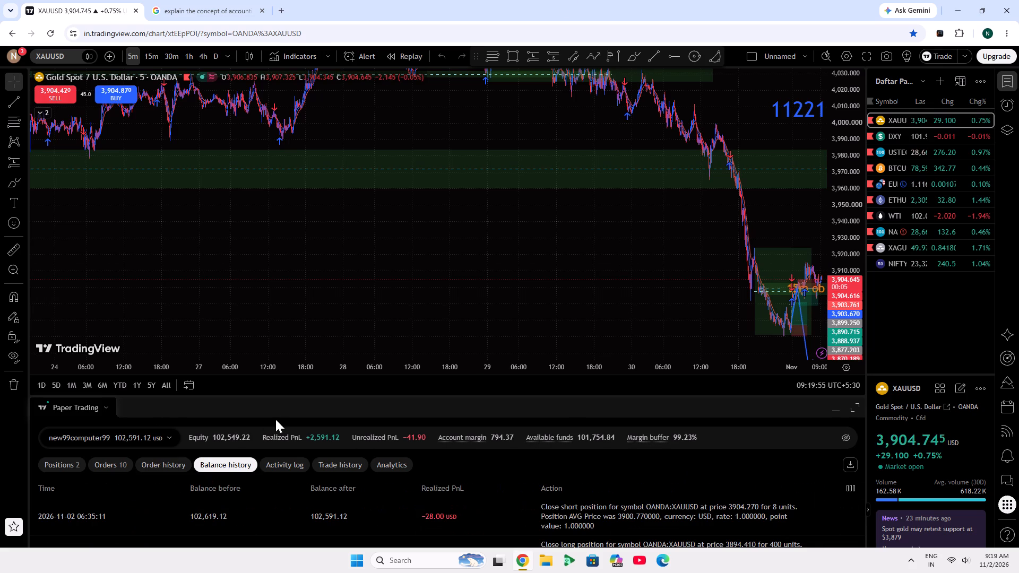
pyautogui.moveTo(301, 395); pyautogui.dragTo(301, 353)
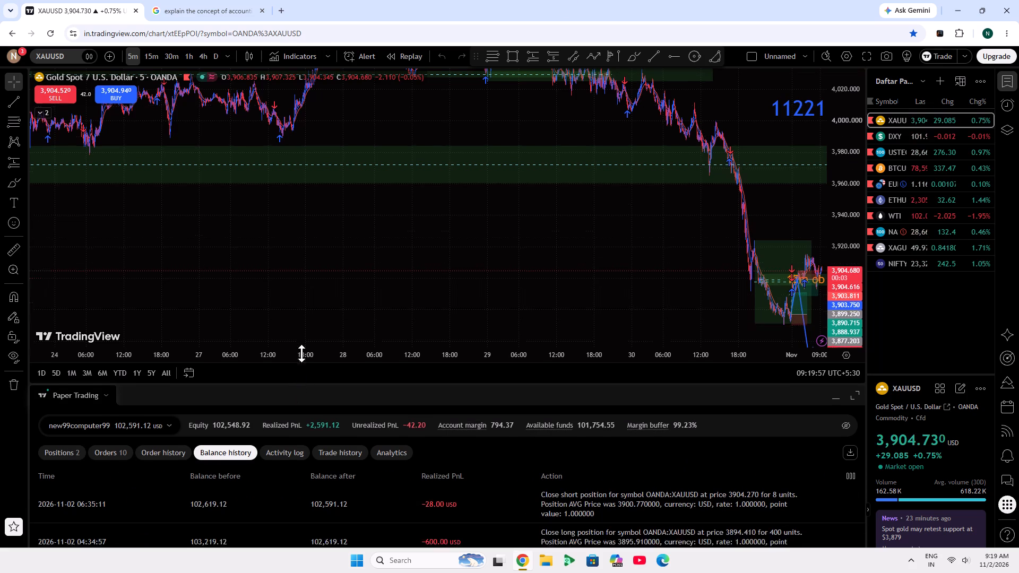
pyautogui.moveTo(301, 353); pyautogui.dragTo(314, 301)
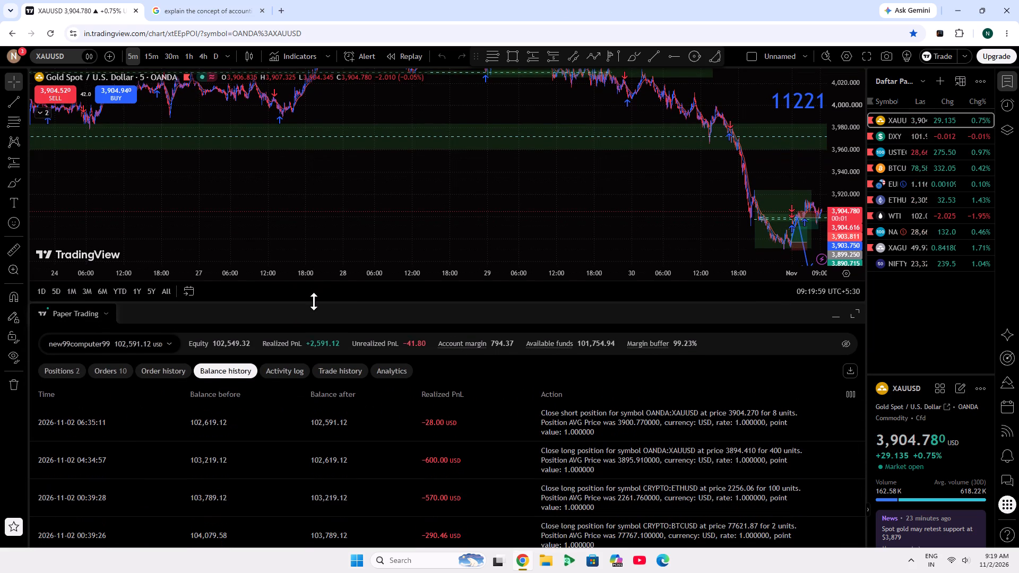
pyautogui.moveTo(314, 301); pyautogui.dragTo(422, 50)
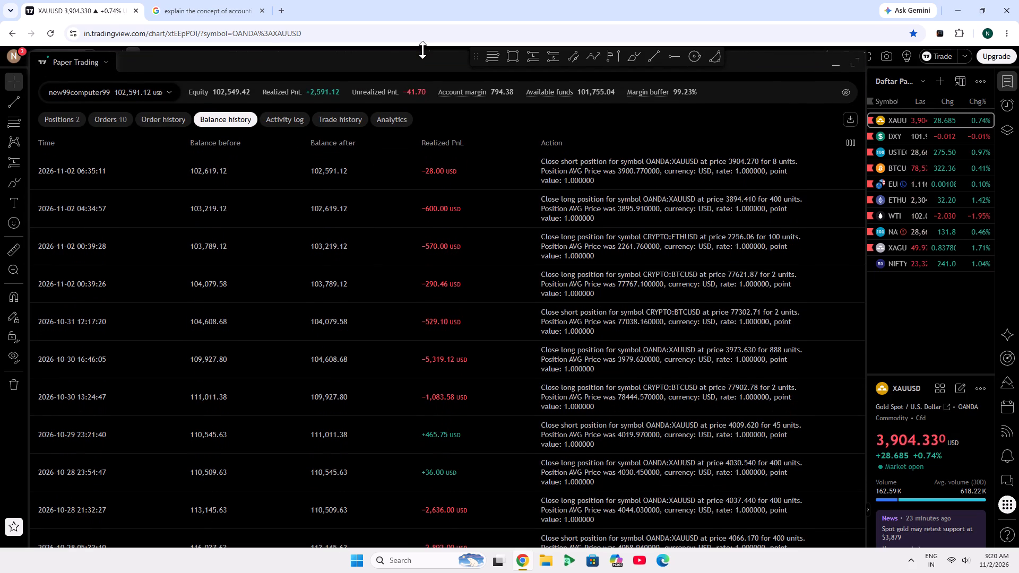
pyautogui.moveTo(422, 50); pyautogui.dragTo(435, 572)
# Examine the recent XAUUSD price action around the 15m ob zone on the 5-minute chart.
pyautogui.scroll(8, 608, 319)
pyautogui.scroll(7, 486, 433)
pyautogui.moveTo(414, 383); pyautogui.dragTo(255, 348)
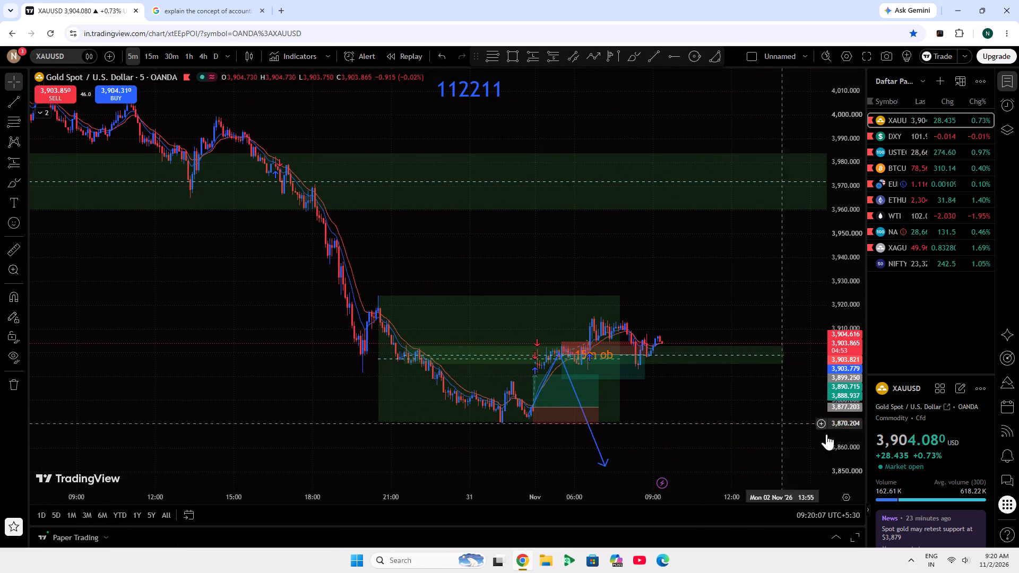
pyautogui.scroll(10, 847, 439)
pyautogui.moveTo(667, 354); pyautogui.dragTo(727, 86)
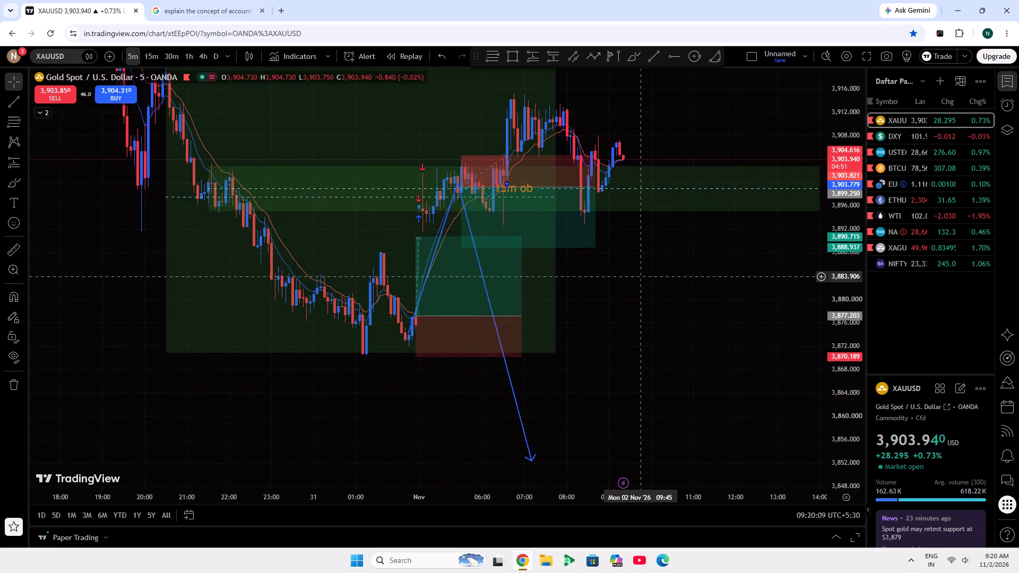
pyautogui.scroll(2, 642, 278)
pyautogui.moveTo(637, 309); pyautogui.dragTo(659, 316)
pyautogui.click(589, 255)
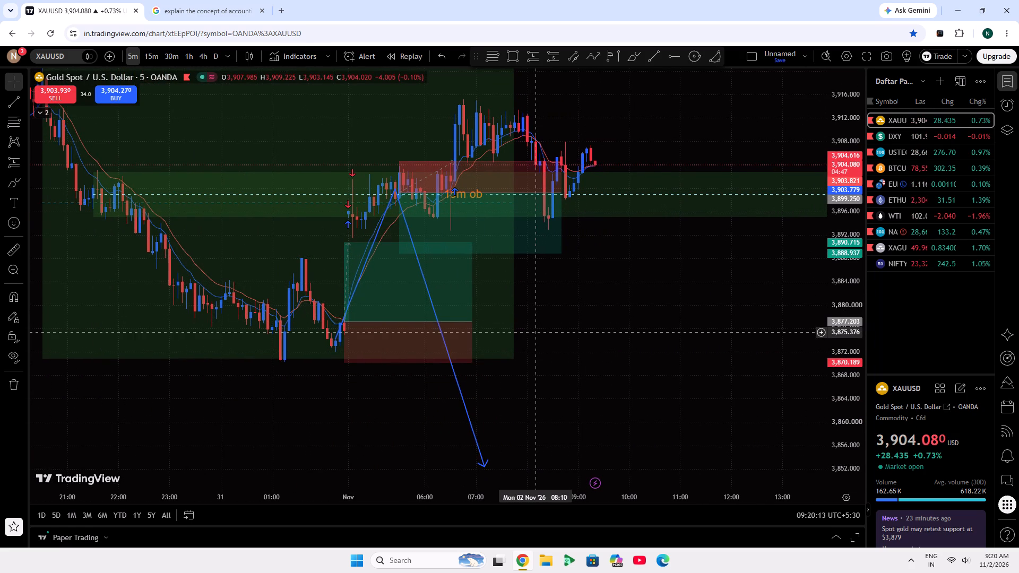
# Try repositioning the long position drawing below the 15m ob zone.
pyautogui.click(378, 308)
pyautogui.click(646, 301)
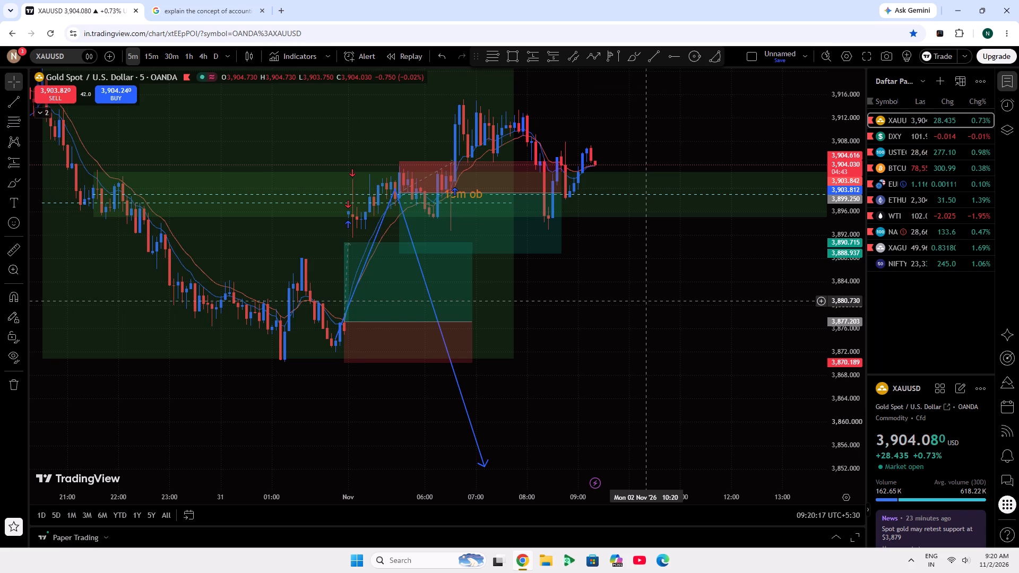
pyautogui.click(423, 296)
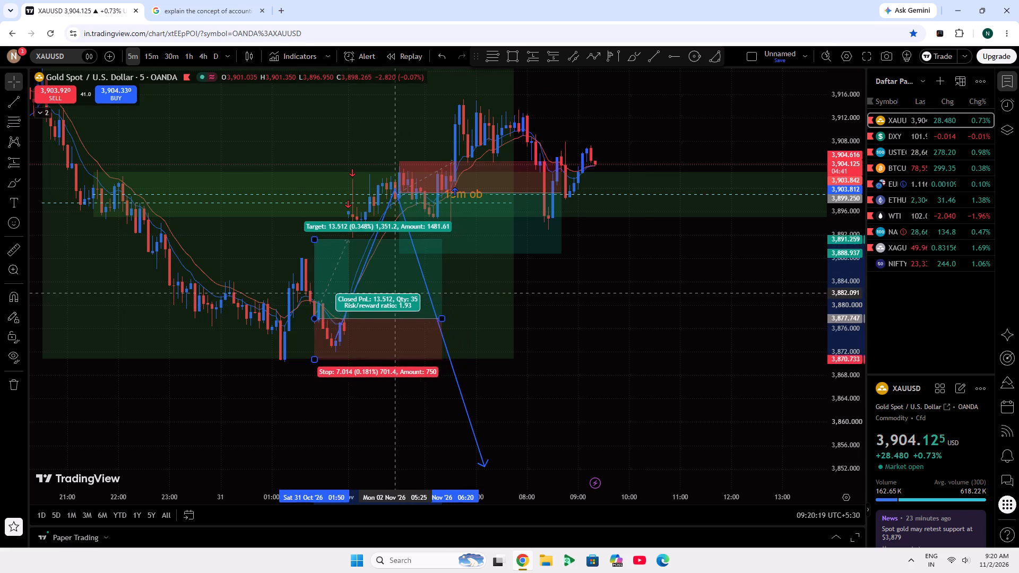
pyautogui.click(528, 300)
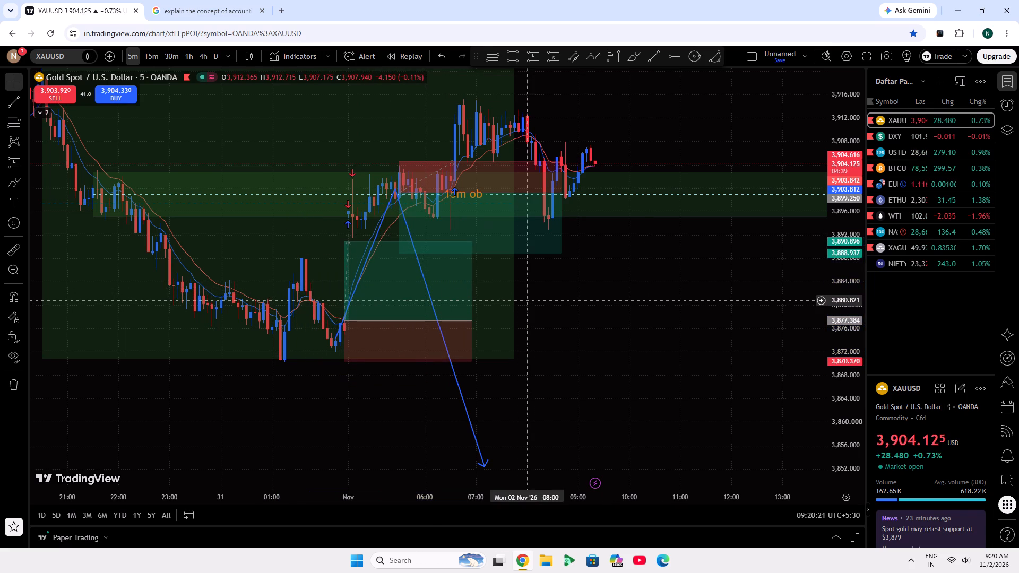
# Remove the long position drawing below the 15m ob zone from the XAUUSD chart.
pyautogui.moveTo(570, 298); pyautogui.dragTo(562, 361)
pyautogui.moveTo(660, 342); pyautogui.dragTo(667, 376)
pyautogui.click(528, 306)
pyautogui.click(638, 400)
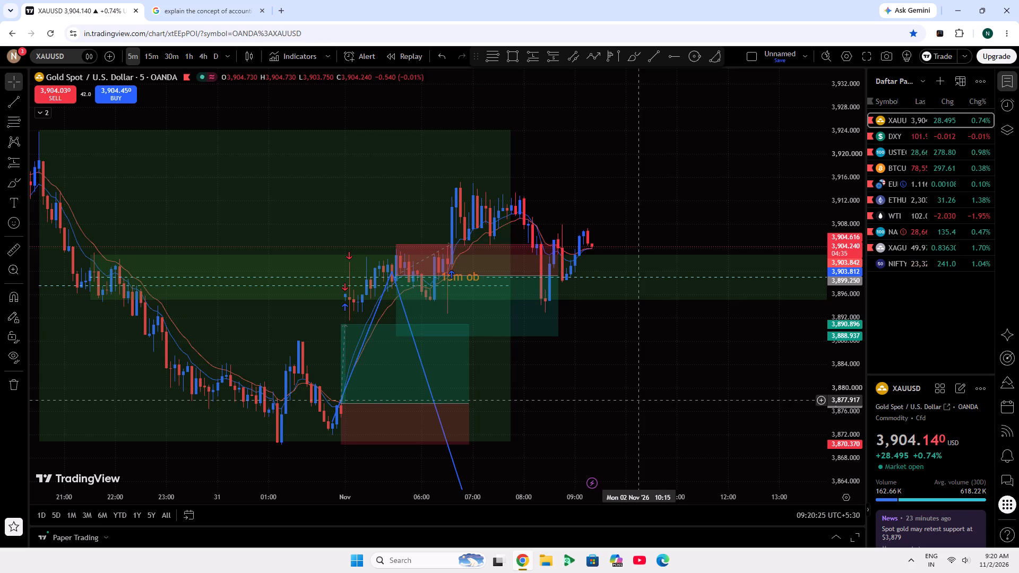
pyautogui.click(476, 299)
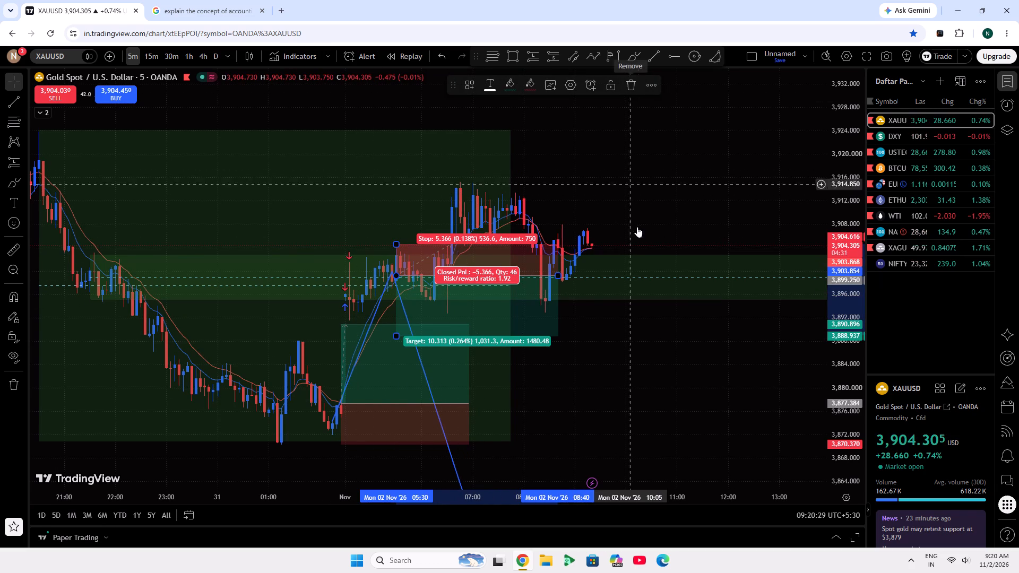
pyautogui.moveTo(632, 372); pyautogui.dragTo(679, 317)
pyautogui.moveTo(675, 316); pyautogui.dragTo(694, 268)
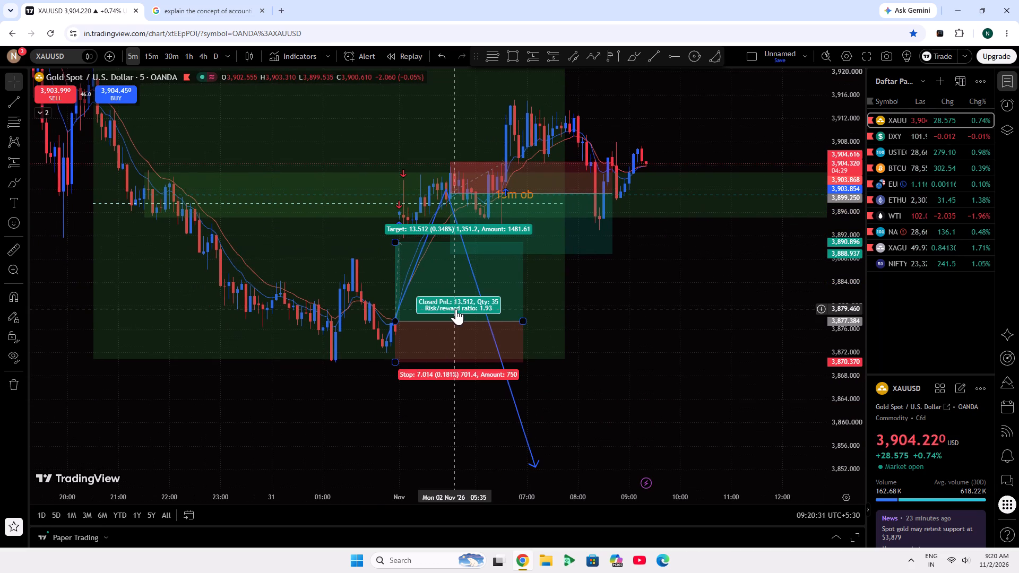
pyautogui.click(456, 336)
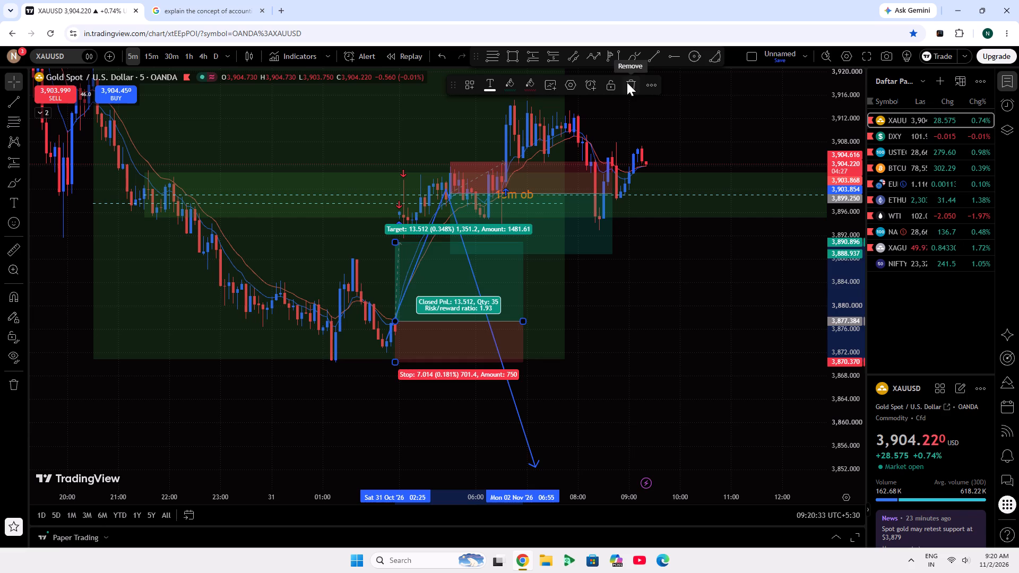
pyautogui.click(627, 82)
# Remove the short position drawing that overlaps the 15m ob zone.
pyautogui.moveTo(605, 341); pyautogui.dragTo(614, 418)
pyautogui.click(566, 290)
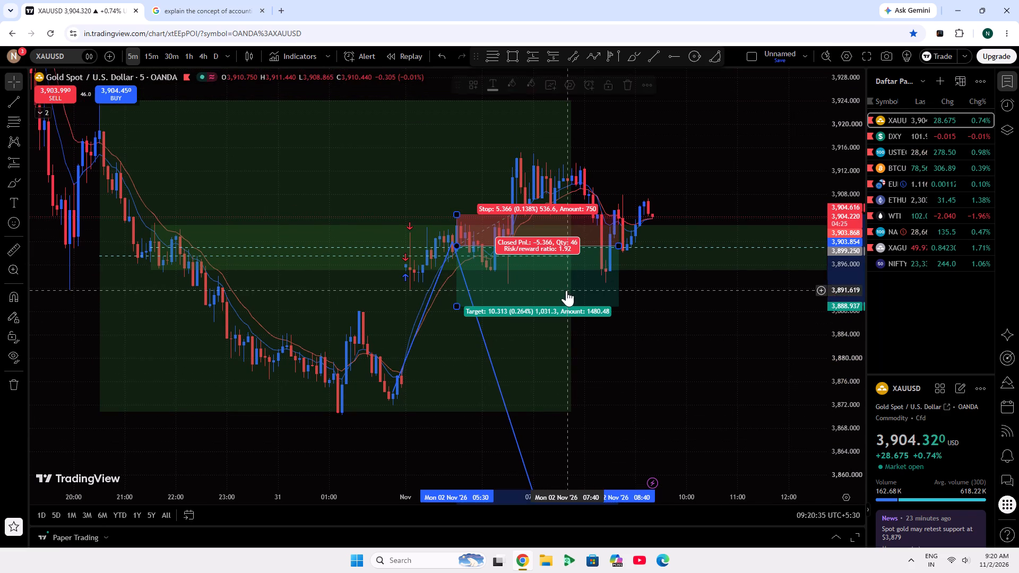
pyautogui.click(637, 90)
# Measure the price range from about 3,901 up to about 3,916 beside the latest candles, and clear the measurement.
pyautogui.moveTo(680, 375); pyautogui.dragTo(685, 400)
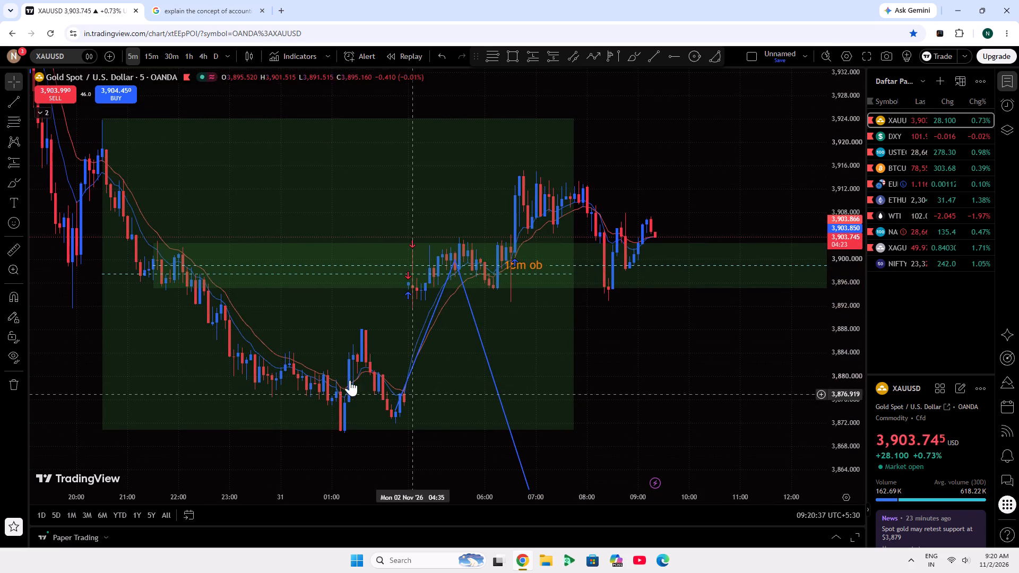
pyautogui.moveTo(562, 353); pyautogui.dragTo(417, 416)
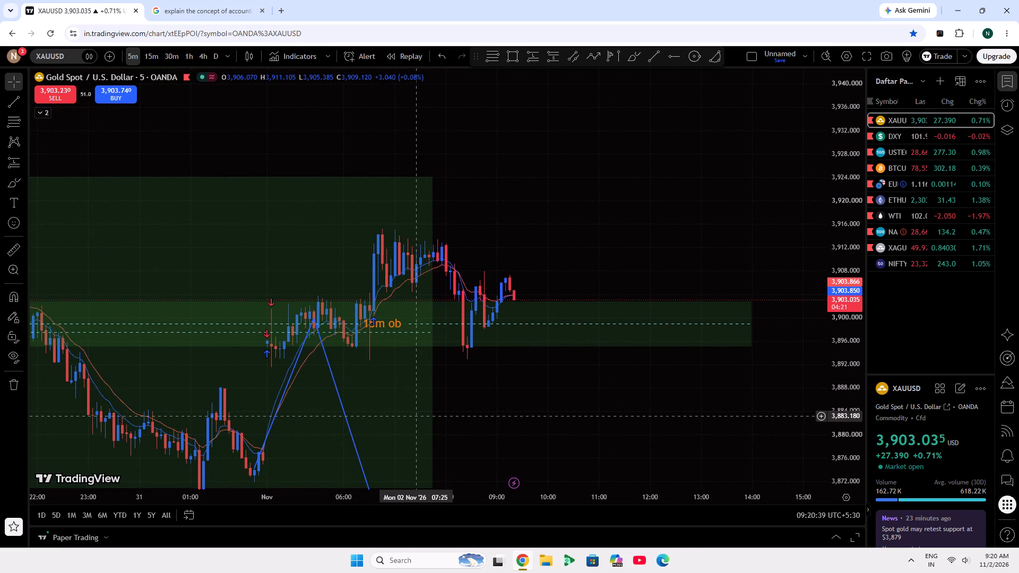
pyautogui.click(8, 241)
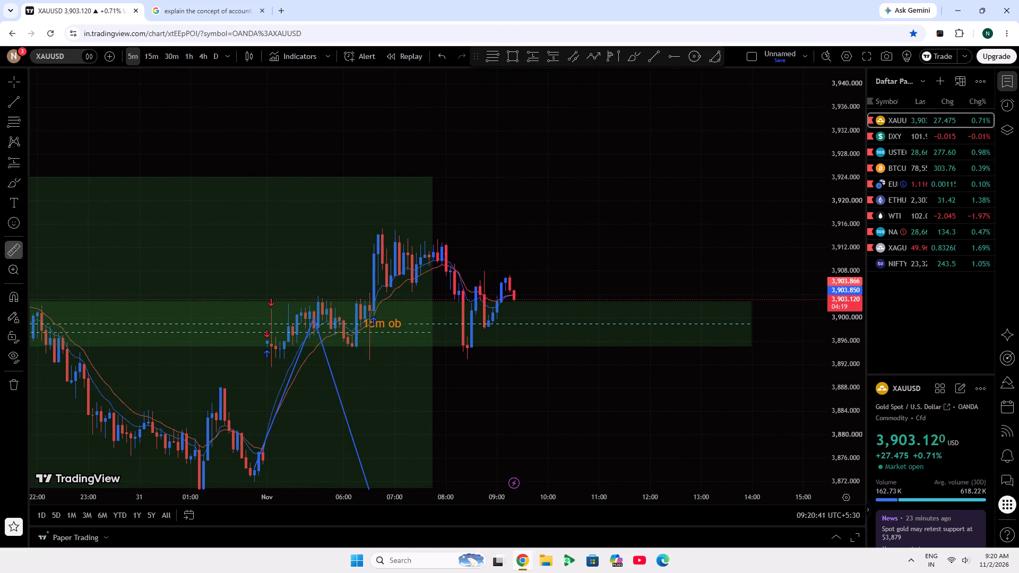
pyautogui.click(496, 311)
pyautogui.click(583, 224)
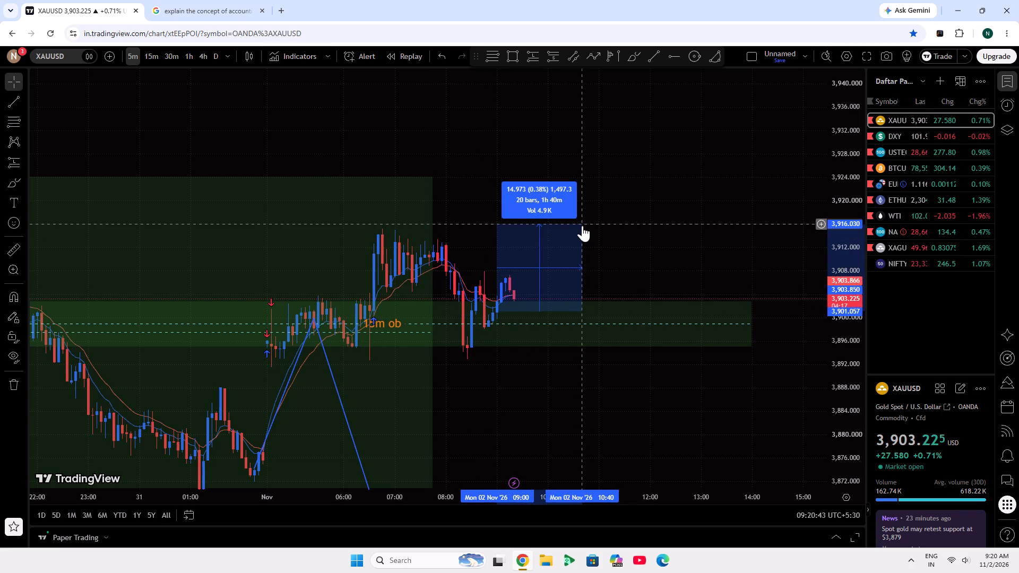
pyautogui.click(620, 211)
# Measure the price range from about 3,901 up to about 3,908 near the 08:35 candle, and clear the measurement.
pyautogui.click(9, 249)
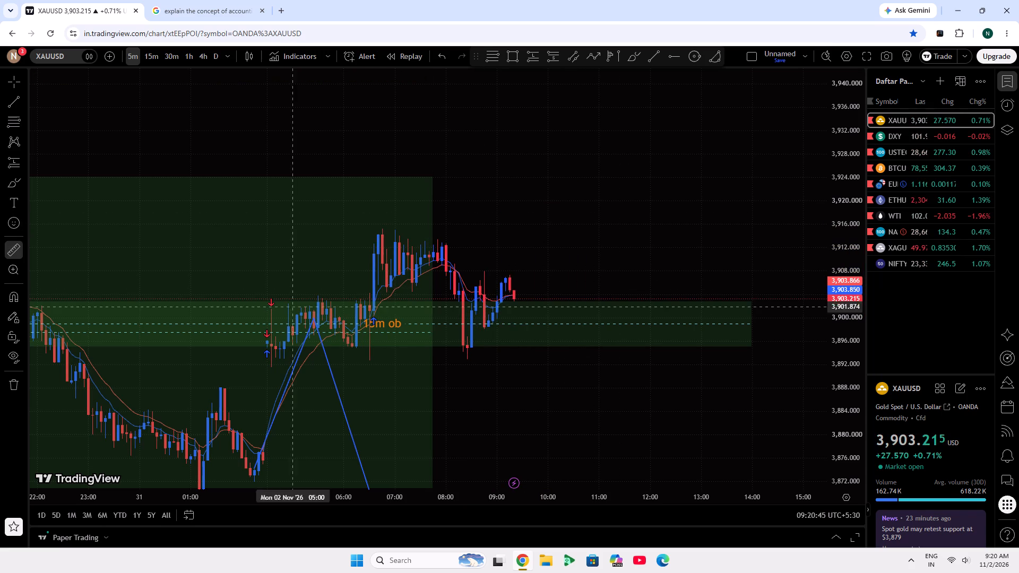
pyautogui.click(478, 310)
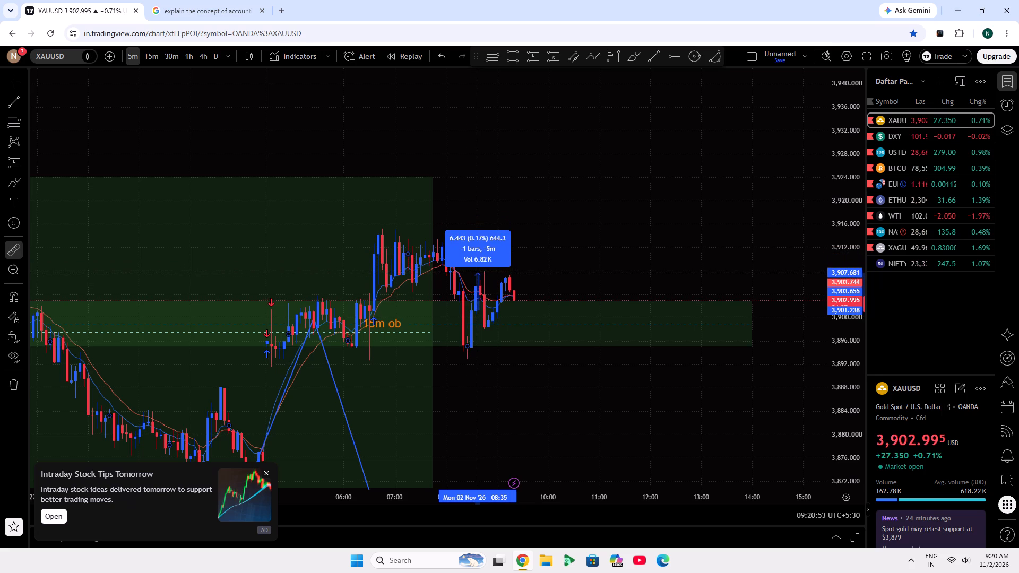
pyautogui.click(471, 272)
pyautogui.click(521, 239)
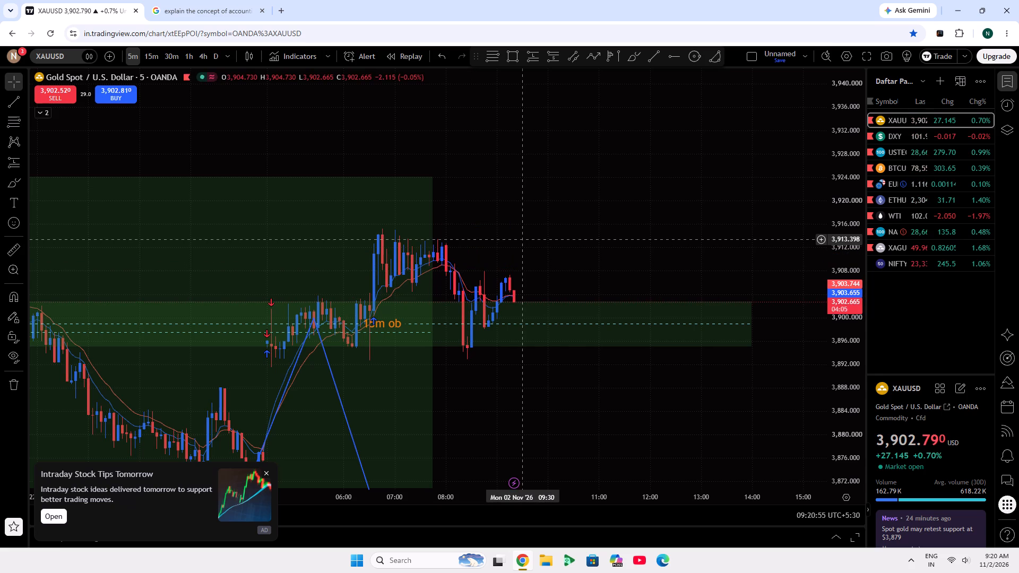
# Examine the XAUUSD 5-minute price action around the 15m ob zone, and dismiss the stock tips advertisement.
pyautogui.moveTo(551, 272); pyautogui.dragTo(431, 248)
pyautogui.scroll(-4, 431, 248)
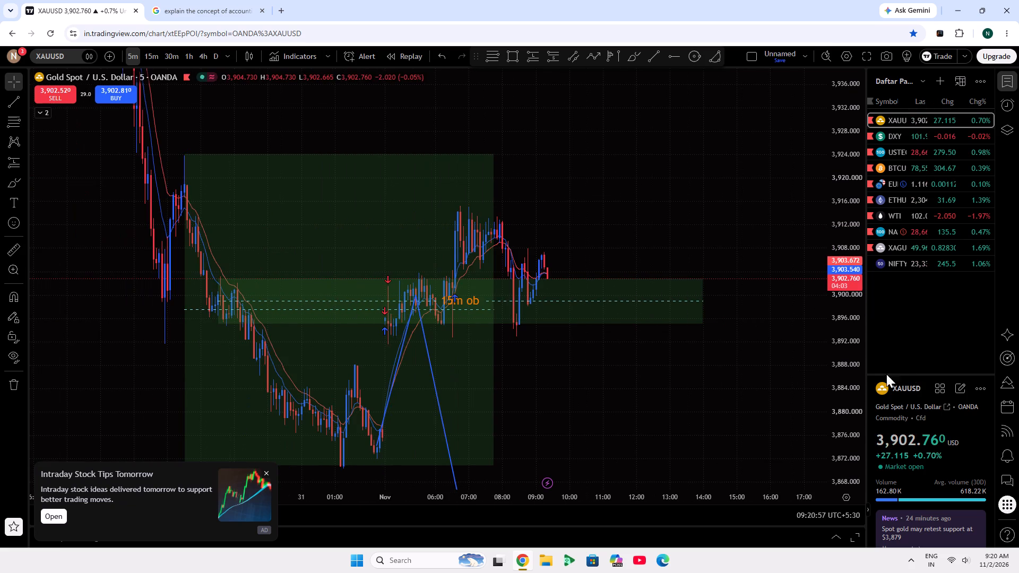
pyautogui.doubleClick(835, 352)
pyautogui.scroll(10, 835, 352)
pyautogui.moveTo(629, 393); pyautogui.dragTo(670, 205)
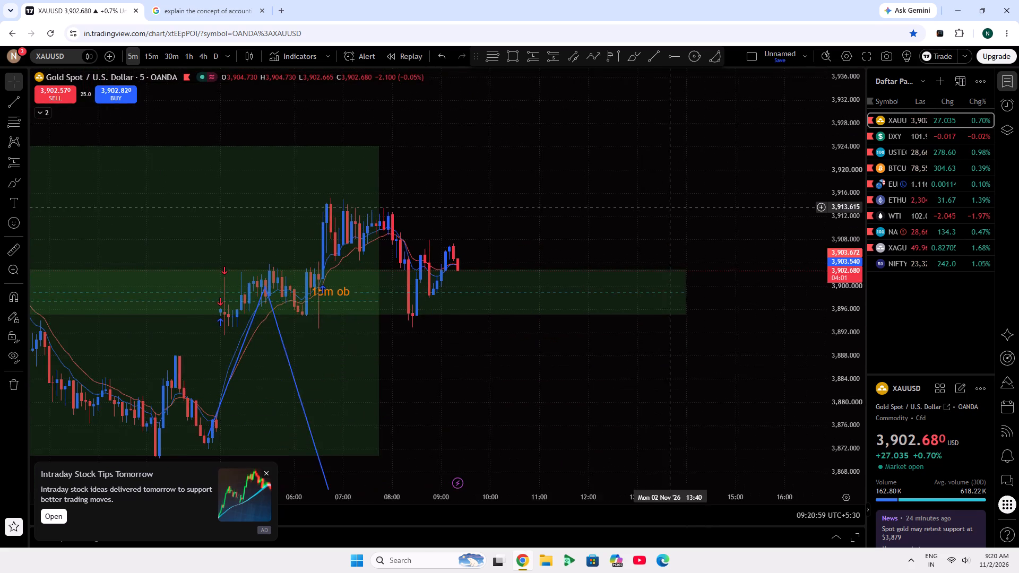
pyautogui.moveTo(670, 205); pyautogui.dragTo(673, 205)
pyautogui.moveTo(598, 400); pyautogui.dragTo(673, 349)
pyautogui.click(264, 472)
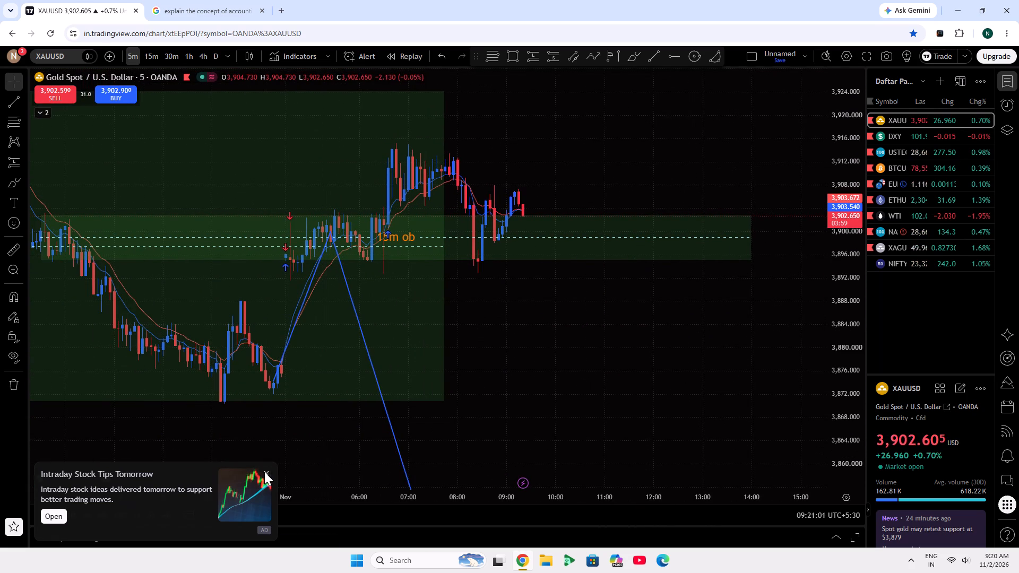
pyautogui.moveTo(293, 423); pyautogui.dragTo(508, 487)
pyautogui.scroll(-2, 590, 429)
pyautogui.moveTo(798, 385); pyautogui.dragTo(656, 290)
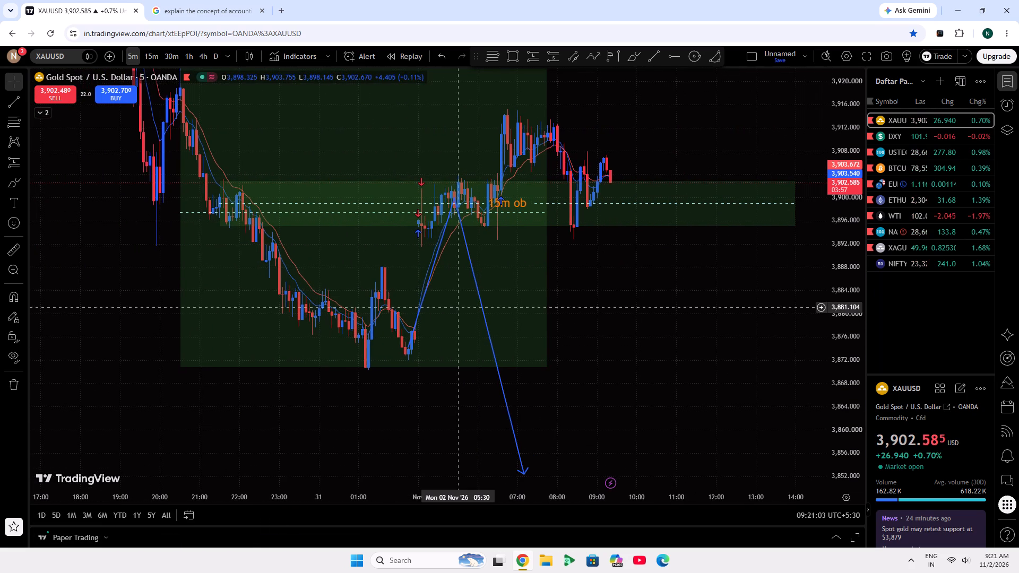
pyautogui.moveTo(645, 291); pyautogui.dragTo(623, 283)
# Examine the closed trades and their realized PnL in the paper trading balance history, and collapse the history when done.
pyautogui.click(843, 537)
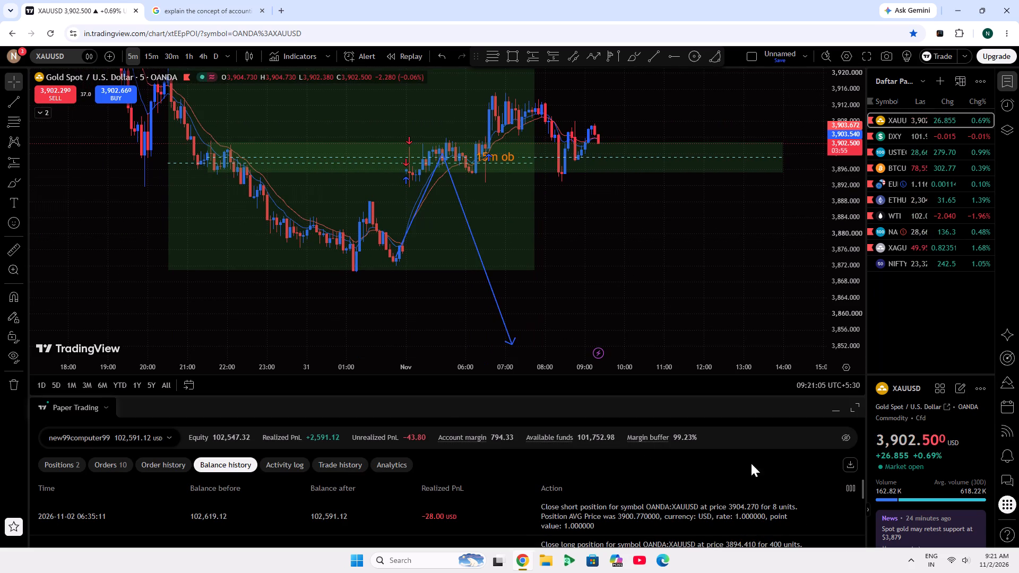
pyautogui.scroll(-2, 439, 487)
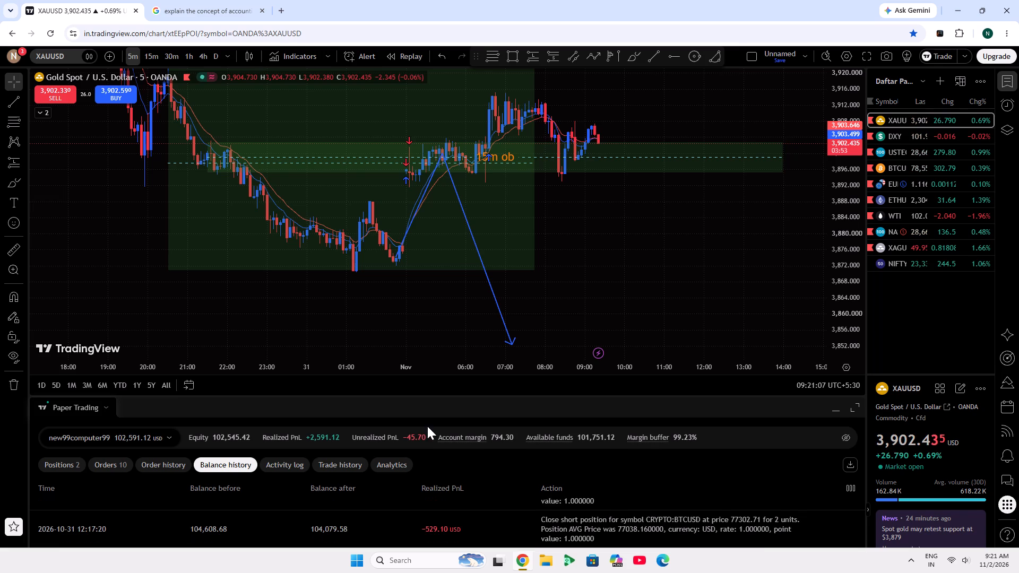
pyautogui.moveTo(435, 397); pyautogui.dragTo(429, 238)
pyautogui.scroll(8, 487, 459)
pyautogui.scroll(-4, 506, 0)
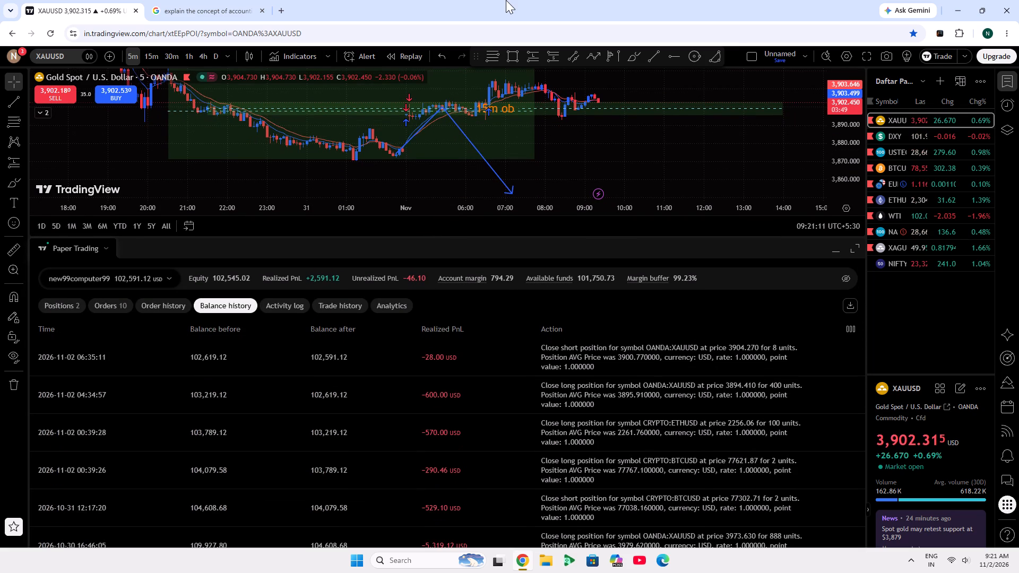
pyautogui.scroll(-1, 506, 0)
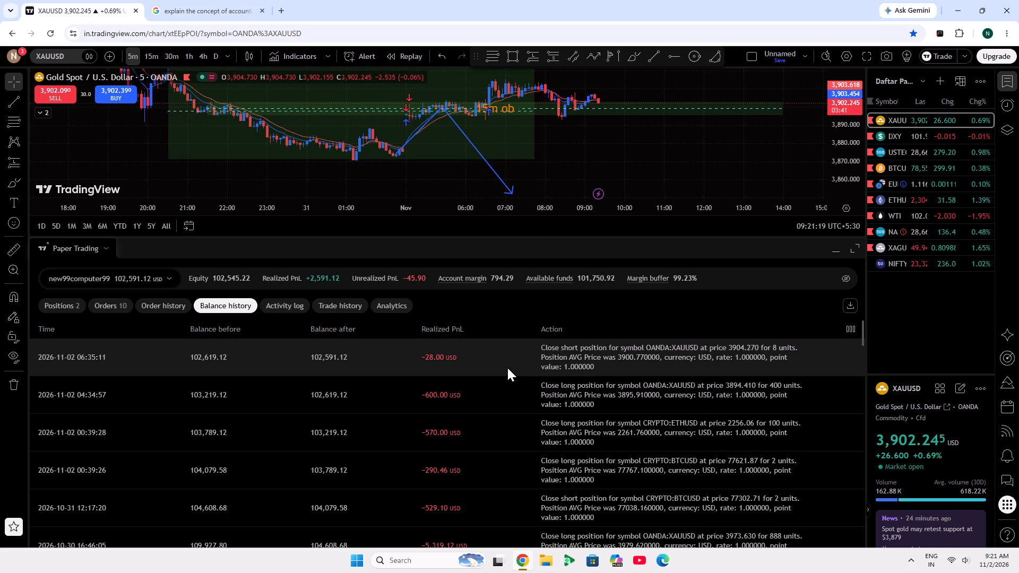
pyautogui.click(507, 367)
pyautogui.click(506, 367)
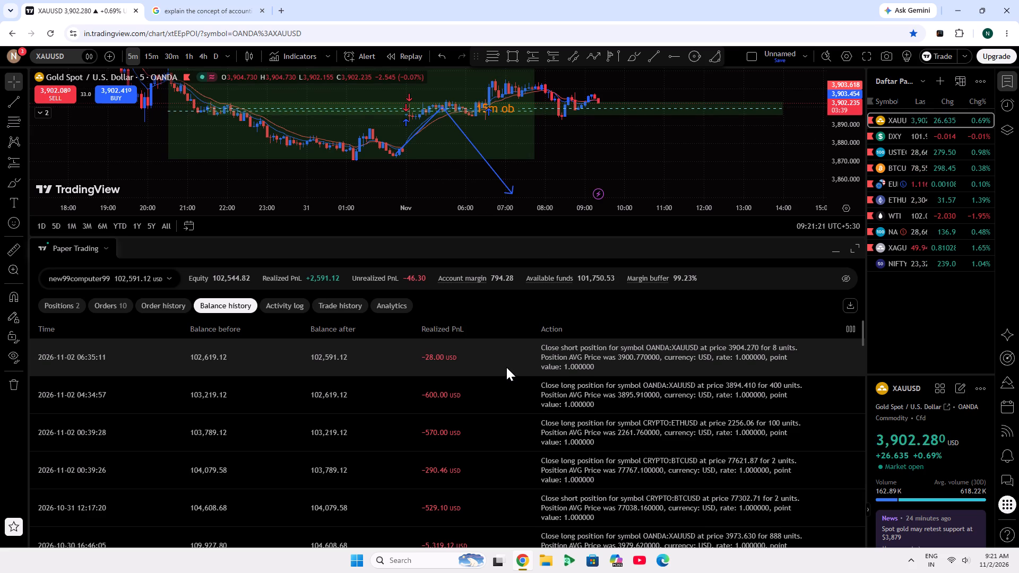
pyautogui.click(506, 409)
pyautogui.click(506, 397)
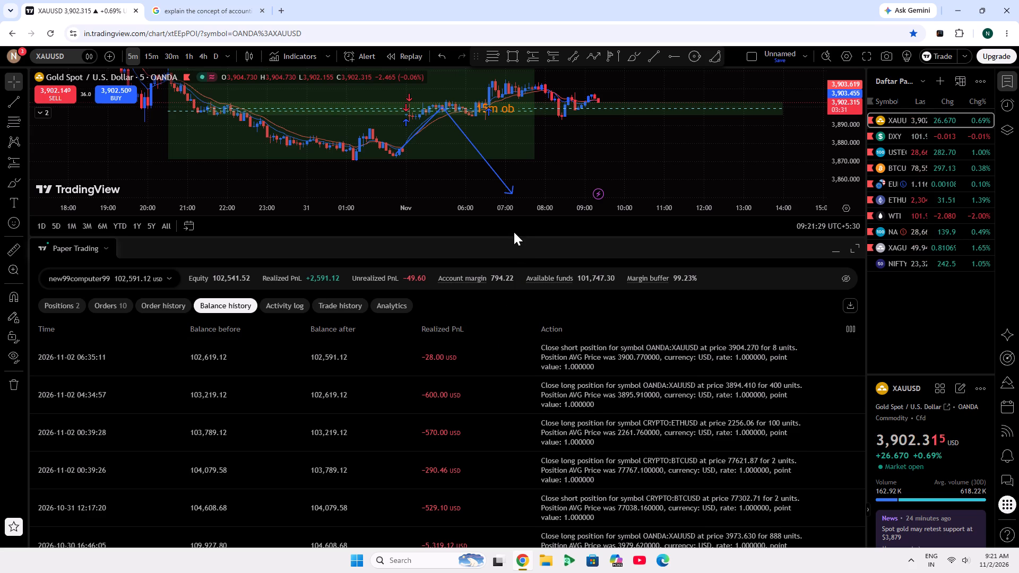
pyautogui.moveTo(521, 238); pyautogui.dragTo(358, 572)
# Remove the drawings around the recent candles, including the 15m ob zone, the large green rectangle and the blue projection arrow.
pyautogui.moveTo(598, 244); pyautogui.dragTo(631, 288)
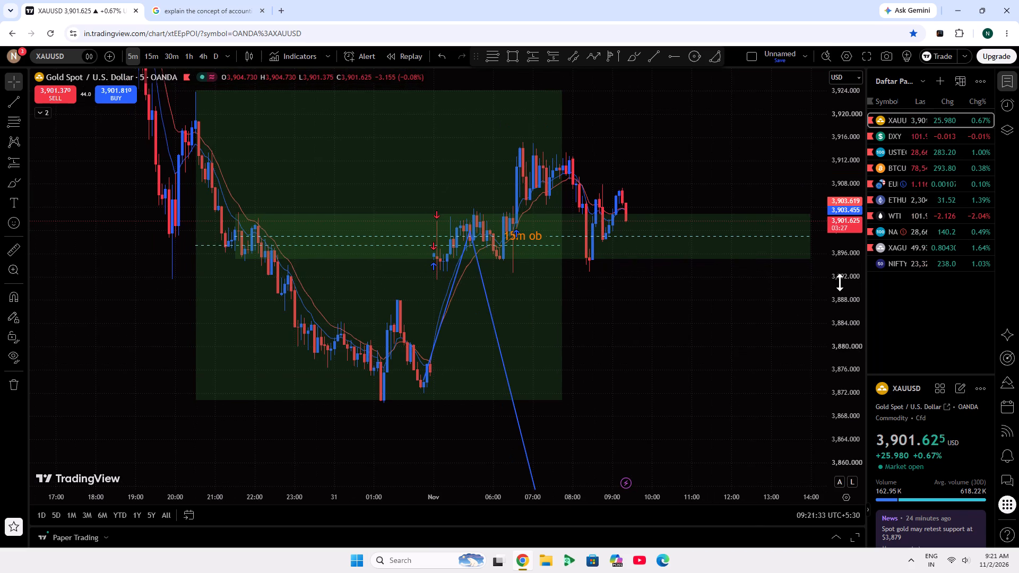
pyautogui.doubleClick(840, 282)
pyautogui.scroll(-2, 679, 306)
pyautogui.moveTo(678, 306); pyautogui.dragTo(269, 290)
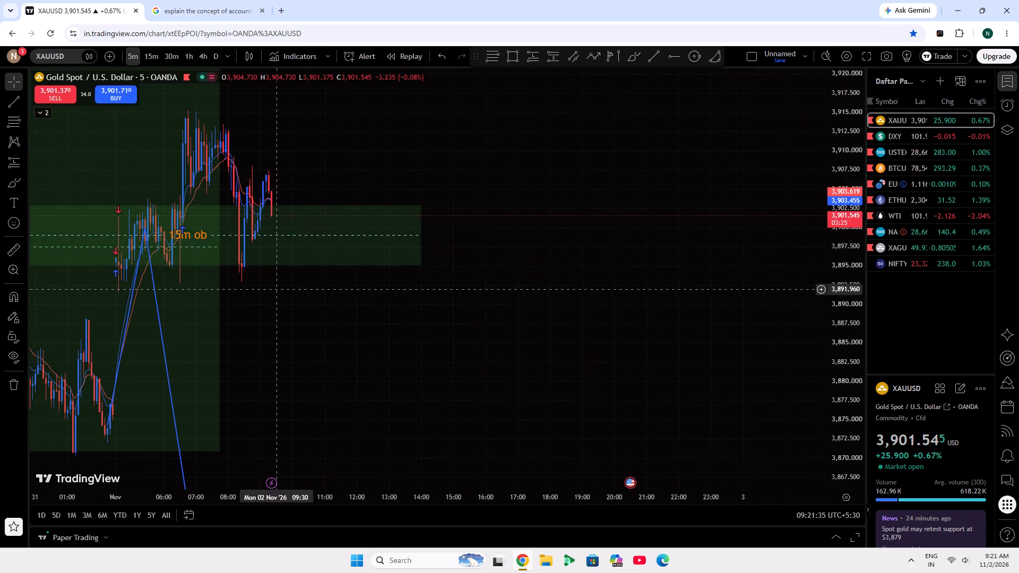
pyautogui.moveTo(269, 290); pyautogui.dragTo(448, 338)
pyautogui.click(8, 378)
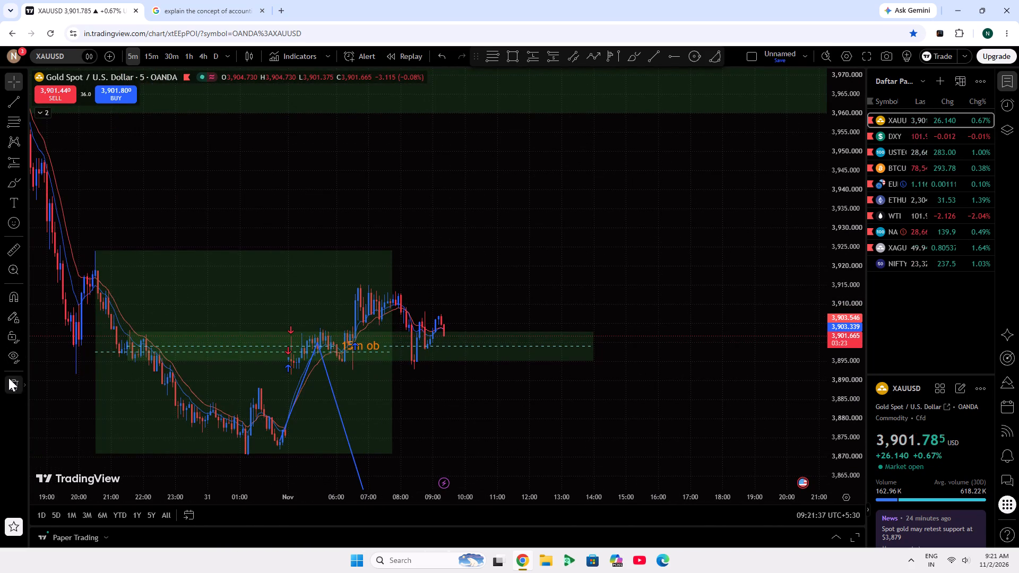
pyautogui.click(37, 379)
# Switch the XAUUSD chart to the 15-minute timeframe and frame the latest candles.
pyautogui.scroll(-6, 551, 341)
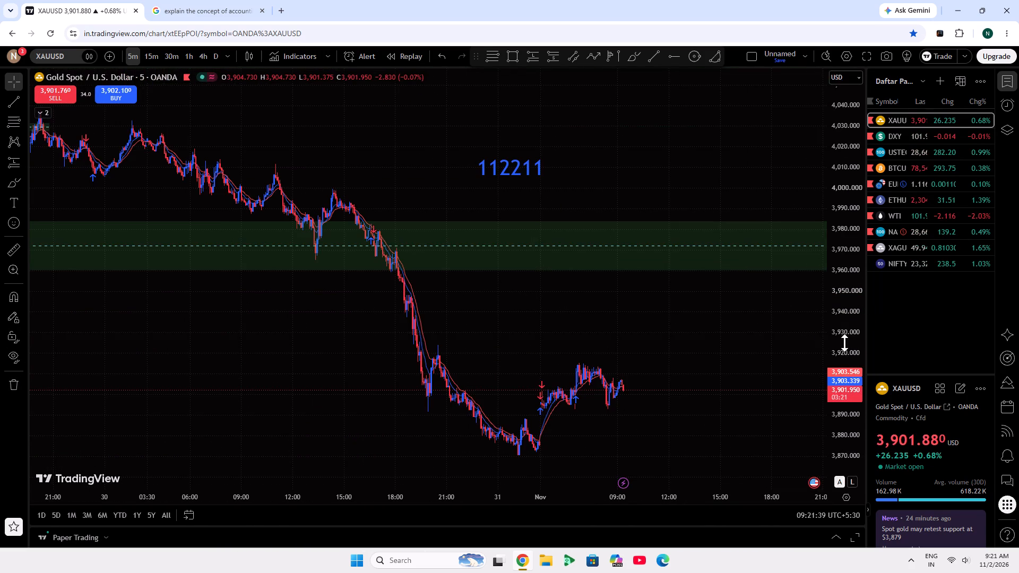
pyautogui.scroll(11, 699, 385)
pyautogui.moveTo(444, 369); pyautogui.dragTo(735, 419)
pyautogui.scroll(4, 733, 421)
pyautogui.moveTo(665, 378); pyautogui.dragTo(821, 414)
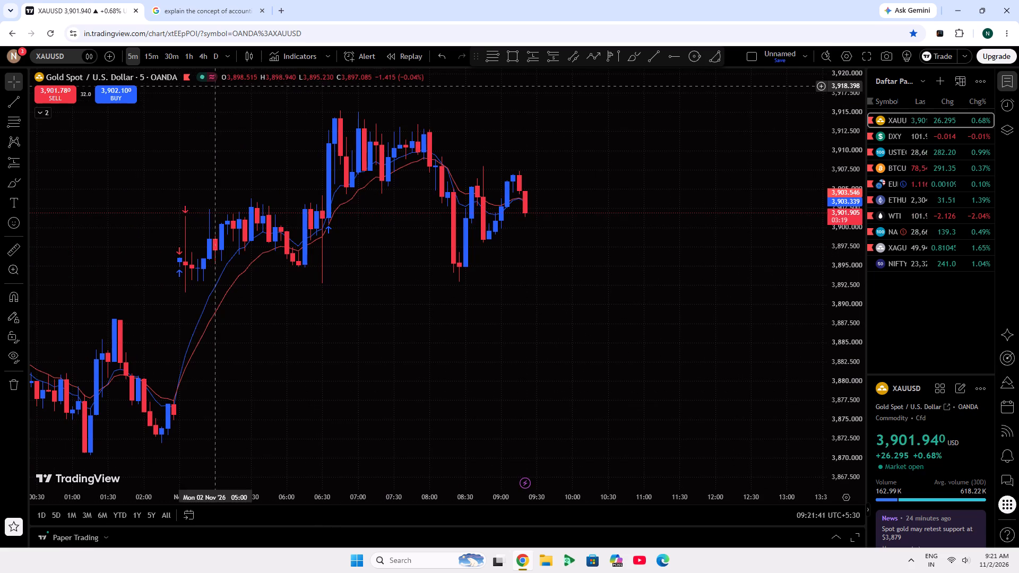
pyautogui.click(160, 53)
pyautogui.scroll(3, 515, 218)
pyautogui.scroll(-4, 517, 236)
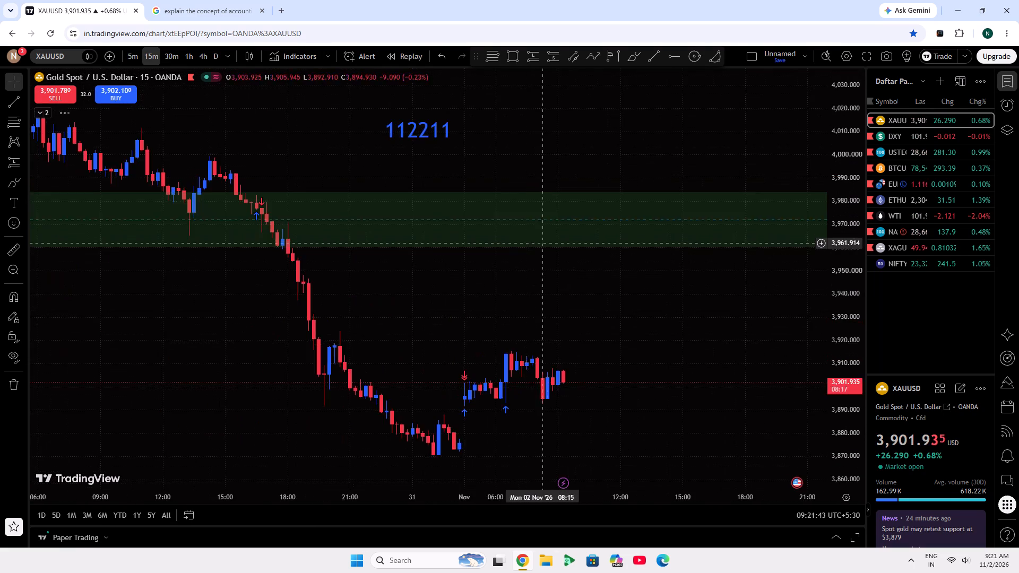
pyautogui.scroll(-7, 547, 244)
pyautogui.doubleClick(838, 337)
pyautogui.scroll(11, 665, 377)
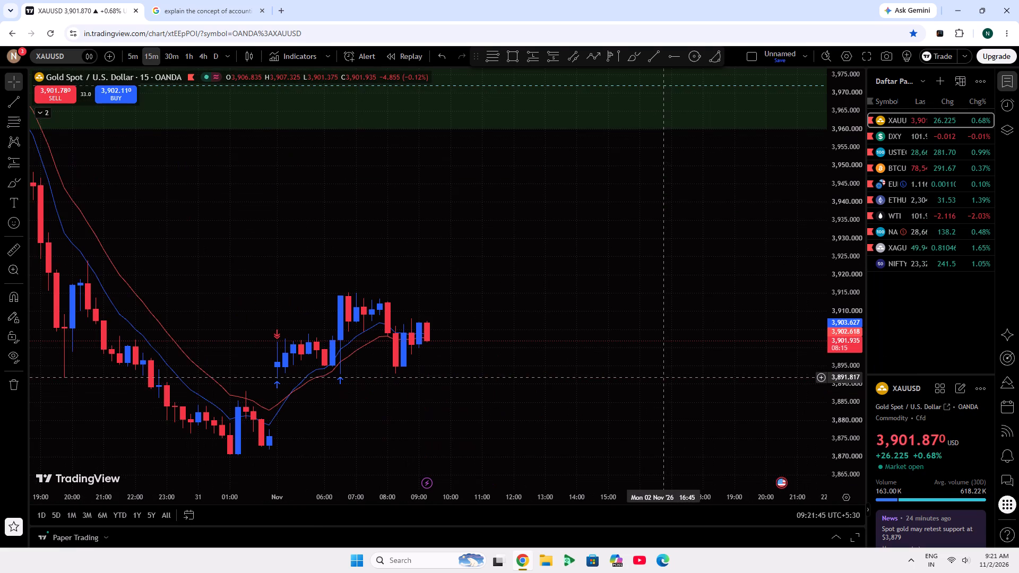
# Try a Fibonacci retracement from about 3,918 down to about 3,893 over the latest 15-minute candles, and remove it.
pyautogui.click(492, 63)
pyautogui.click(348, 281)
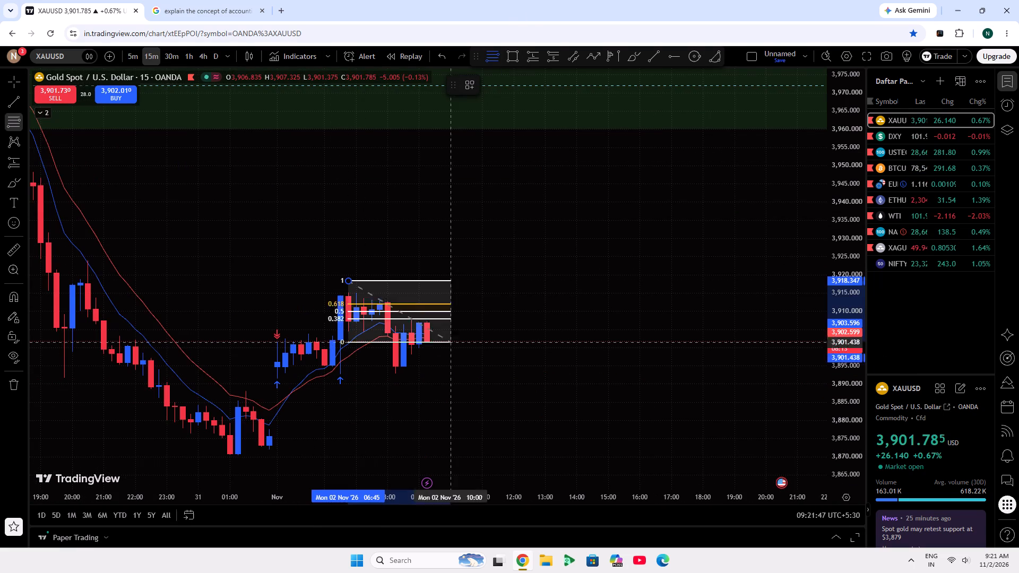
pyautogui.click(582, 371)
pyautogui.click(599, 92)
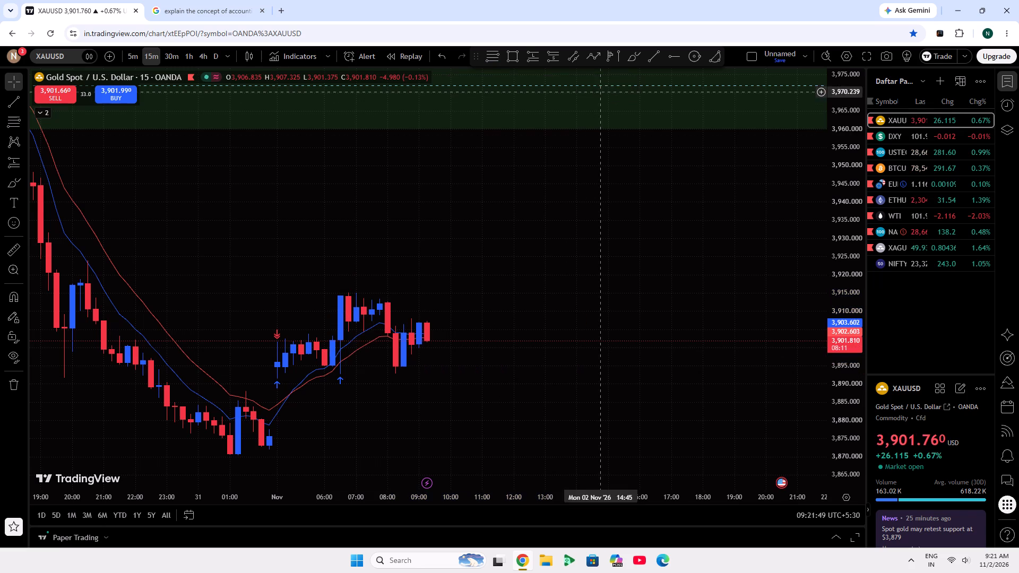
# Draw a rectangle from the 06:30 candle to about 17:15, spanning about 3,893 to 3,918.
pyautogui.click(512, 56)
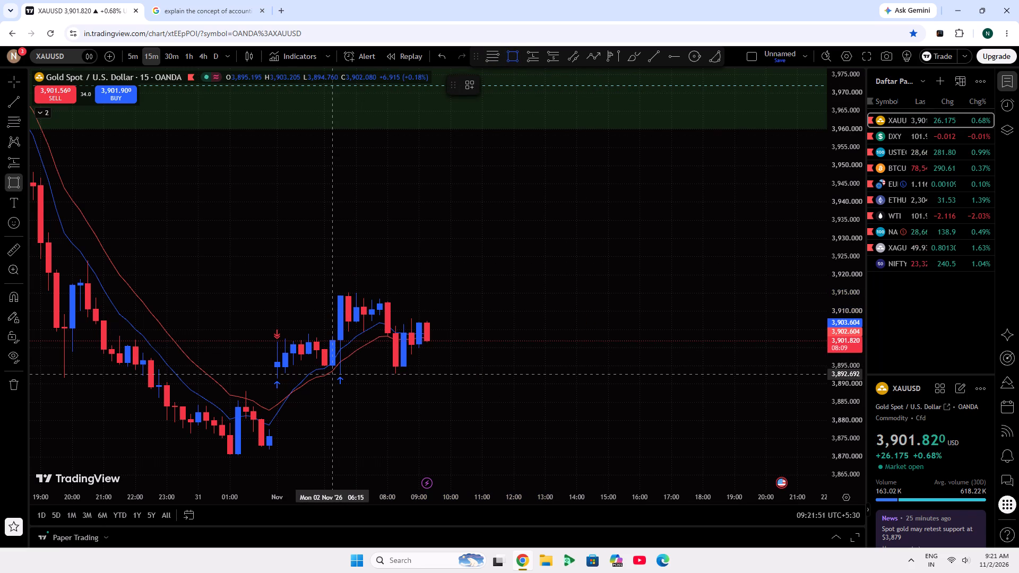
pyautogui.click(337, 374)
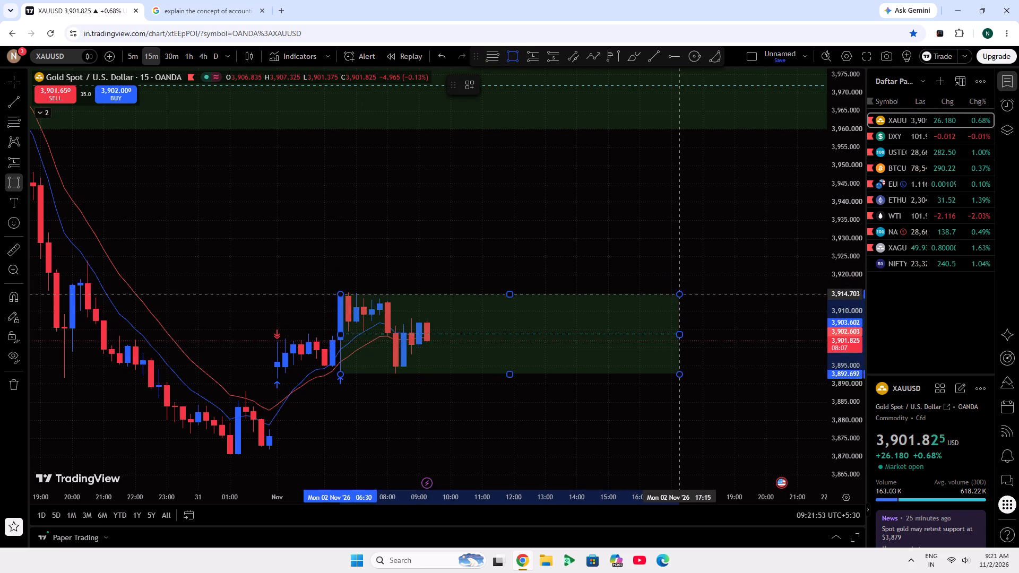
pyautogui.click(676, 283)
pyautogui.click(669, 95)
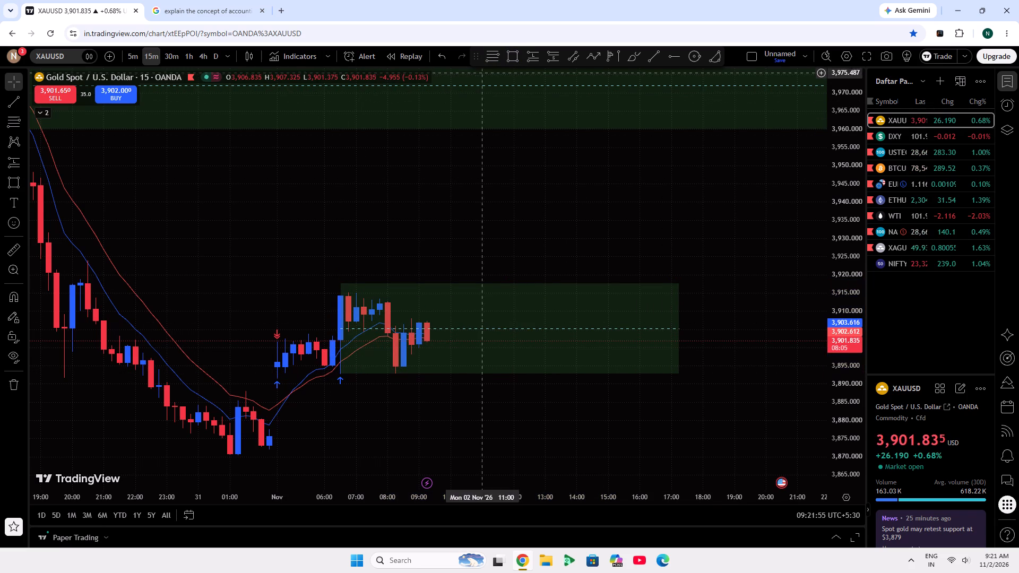
# Draw a range rectangle from the 04:30 candle out past the latest candles, spanning about 3,890.5 to 3,915.
pyautogui.click(515, 63)
pyautogui.click(277, 382)
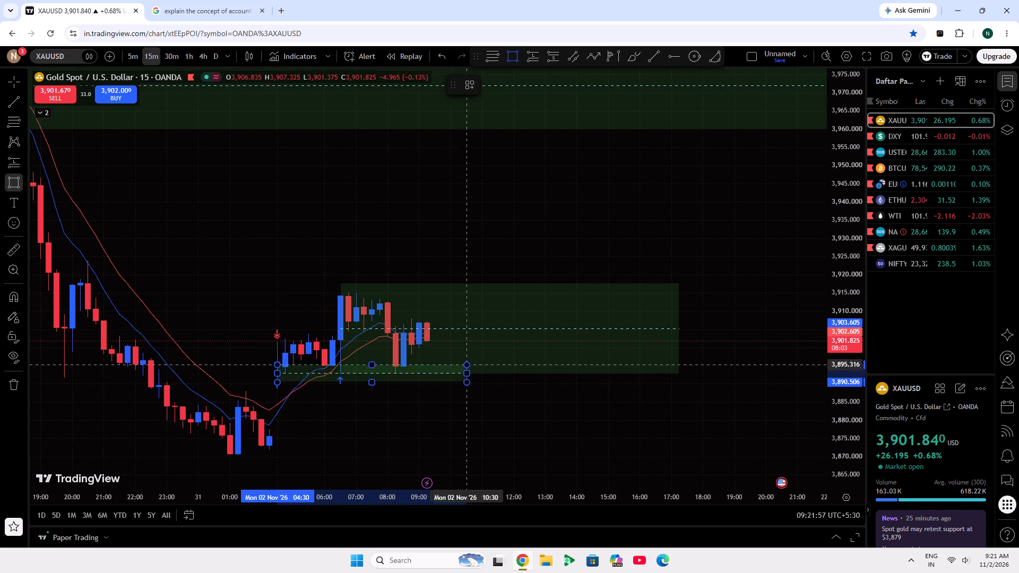
pyautogui.click(780, 291)
pyautogui.click(577, 224)
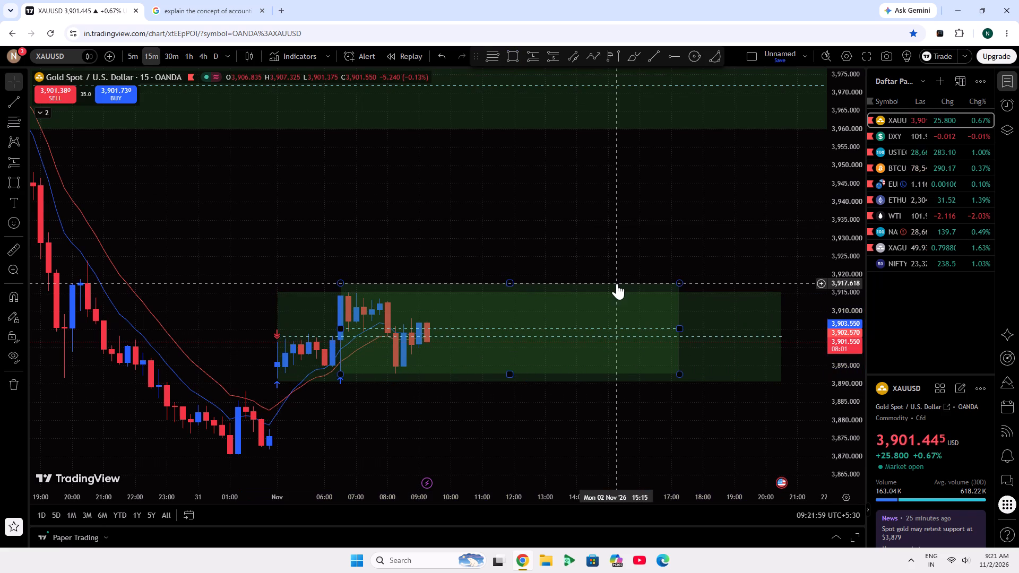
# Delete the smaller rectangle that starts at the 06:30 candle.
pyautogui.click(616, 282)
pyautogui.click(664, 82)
# Switch the XAUUSD chart to the 1-hour timeframe.
pyautogui.scroll(-7, 604, 285)
pyautogui.scroll(9, 604, 288)
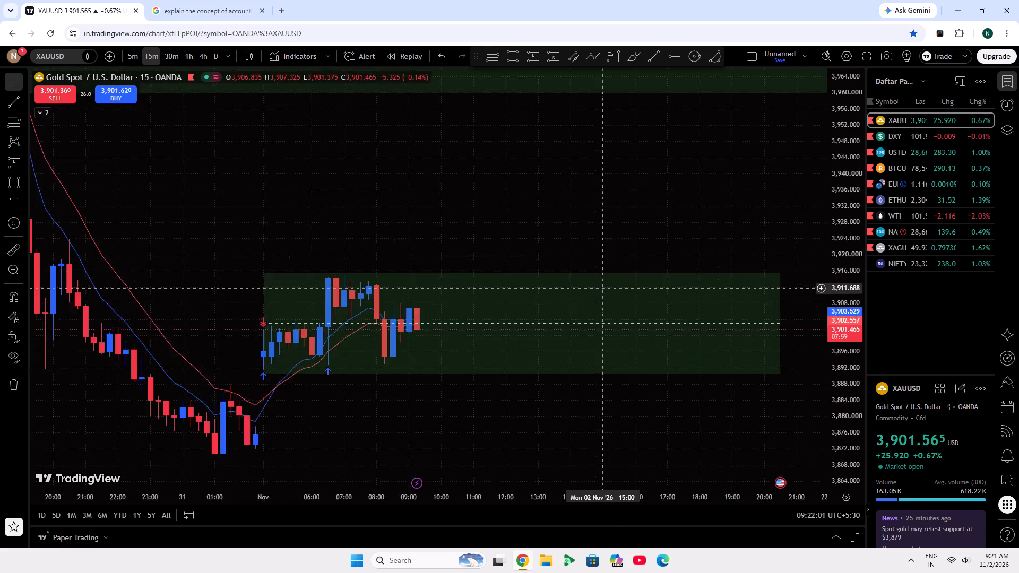
pyautogui.moveTo(256, 368); pyautogui.dragTo(300, 380)
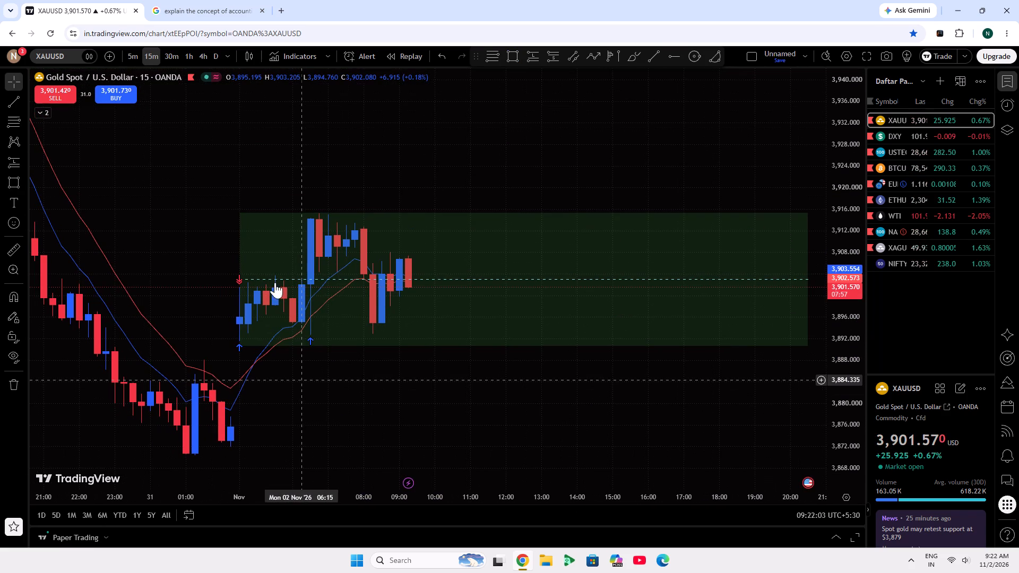
pyautogui.click(204, 66)
pyautogui.click(188, 62)
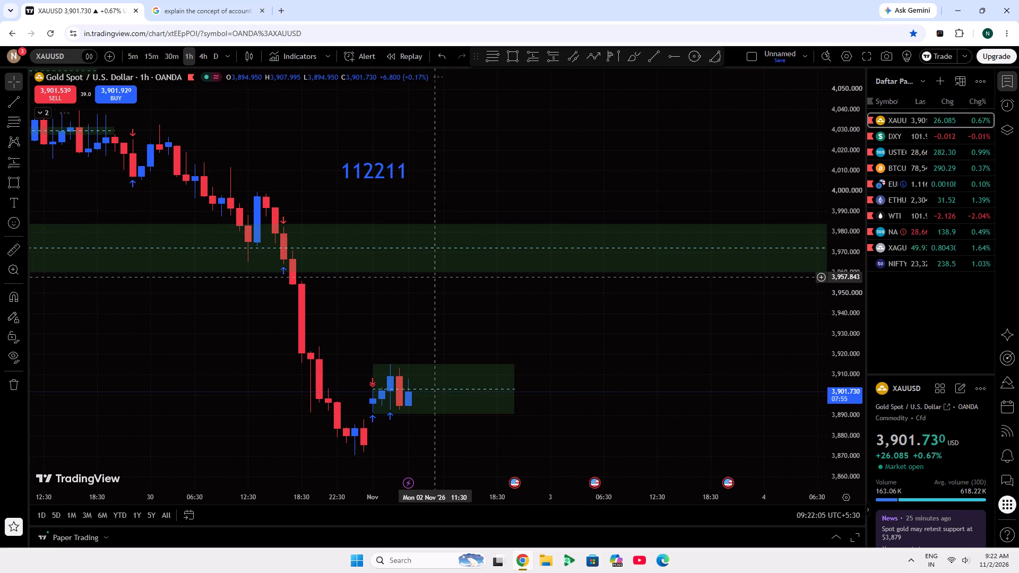
# Draw a Fibonacci retracement from the swing low at about 3,869 up to the recent high at about 3,914.5.
pyautogui.scroll(1, 430, 277)
pyautogui.scroll(-4, 430, 278)
pyautogui.scroll(3, 429, 290)
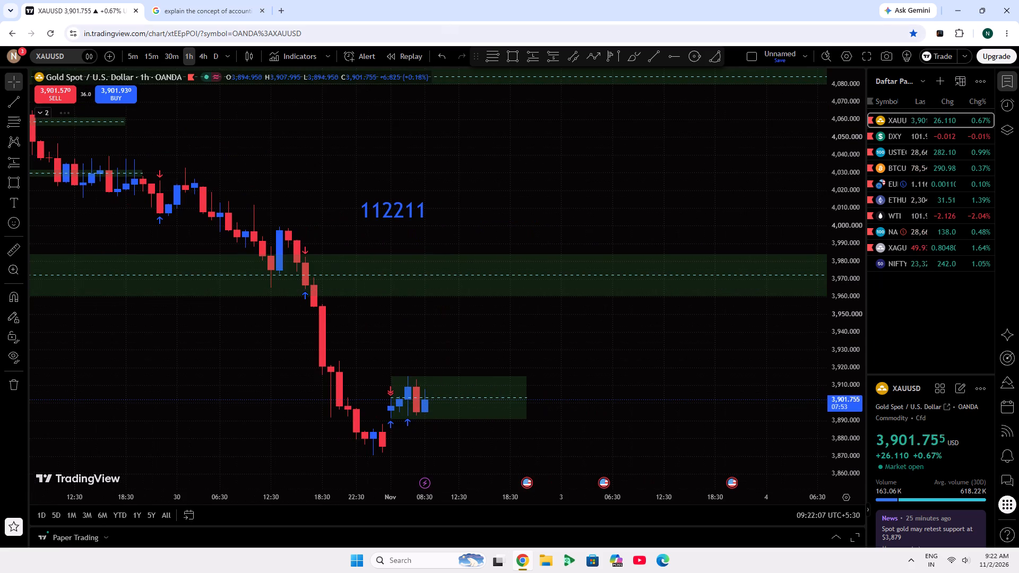
pyautogui.click(486, 57)
pyautogui.click(370, 457)
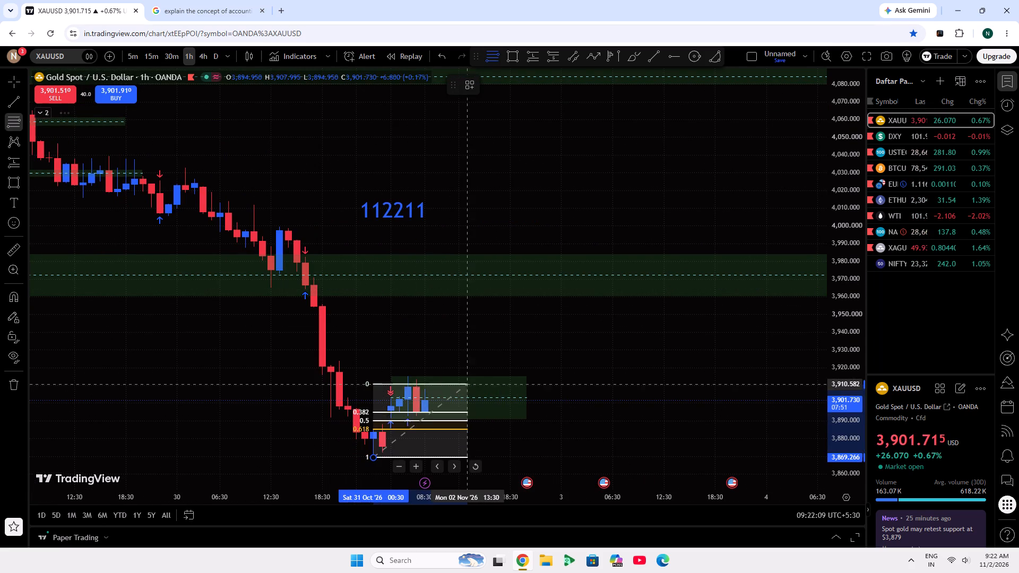
pyautogui.click(480, 377)
# Return the chart to the 15-minute timeframe, centre the Fibonacci retracement and range rectangle, and deselect the retracement.
pyautogui.click(148, 53)
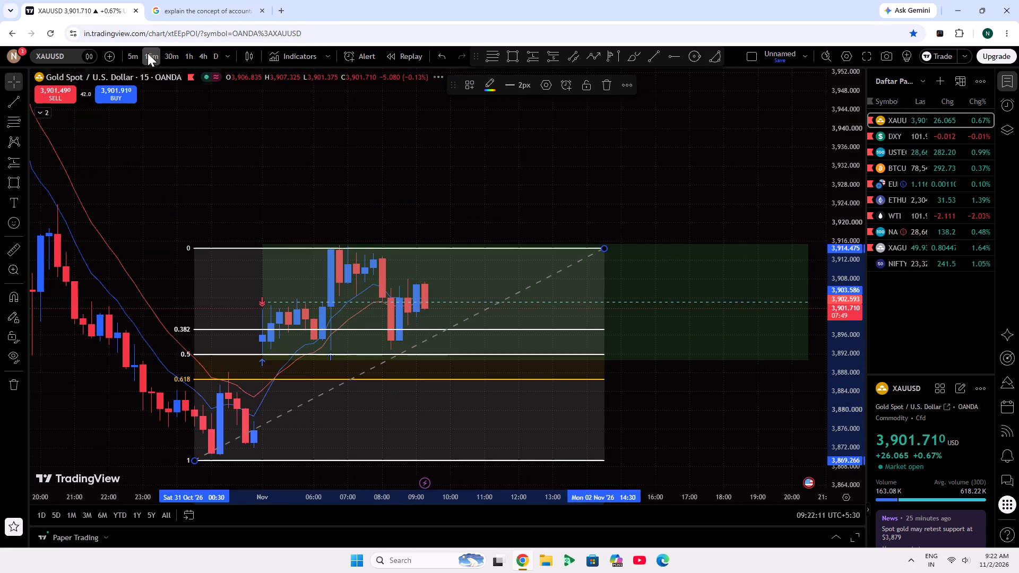
pyautogui.moveTo(375, 188); pyautogui.dragTo(329, 167)
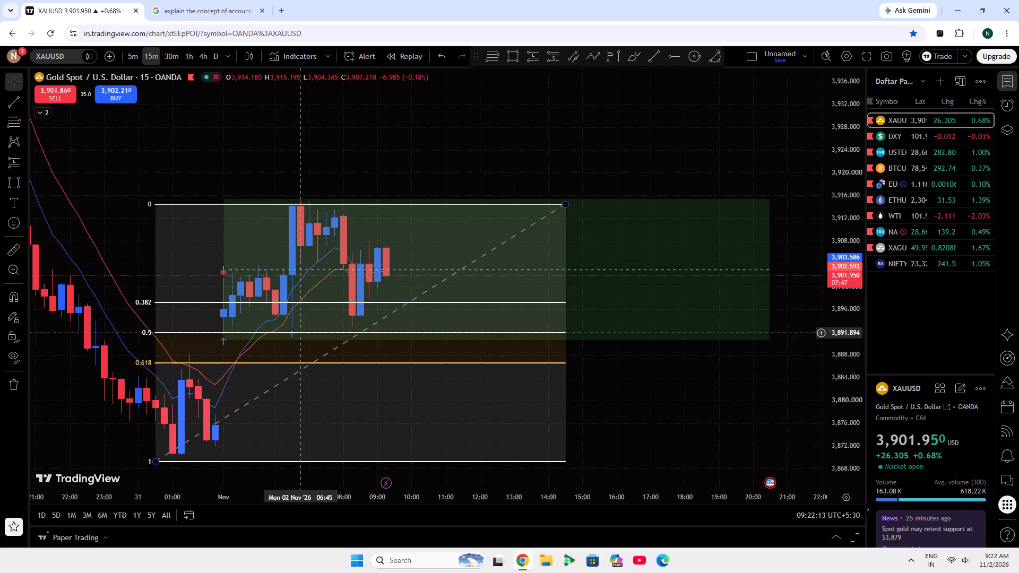
pyautogui.click(657, 420)
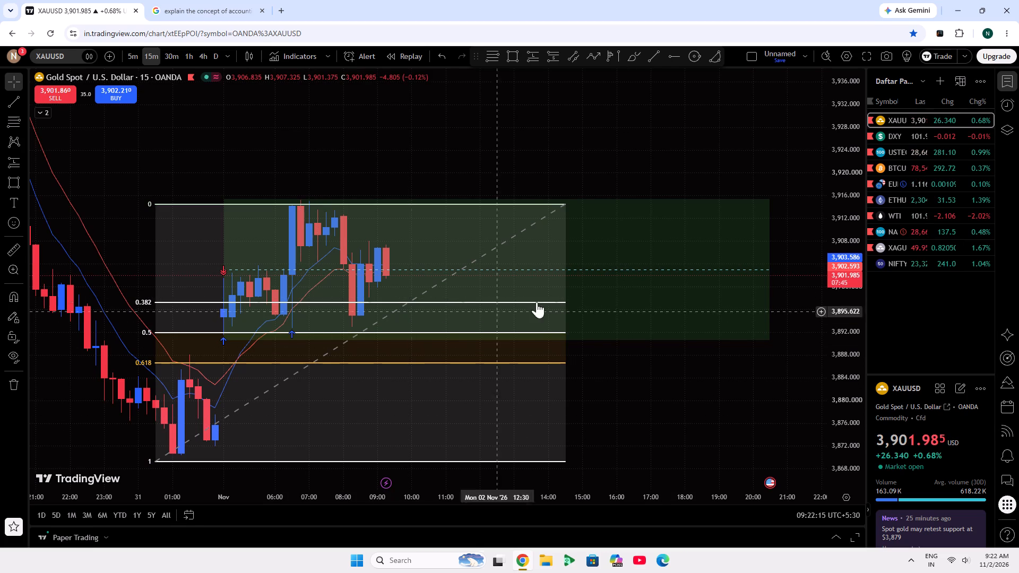
# Switch the XAUUSD chart to the 5-minute timeframe.
pyautogui.click(133, 55)
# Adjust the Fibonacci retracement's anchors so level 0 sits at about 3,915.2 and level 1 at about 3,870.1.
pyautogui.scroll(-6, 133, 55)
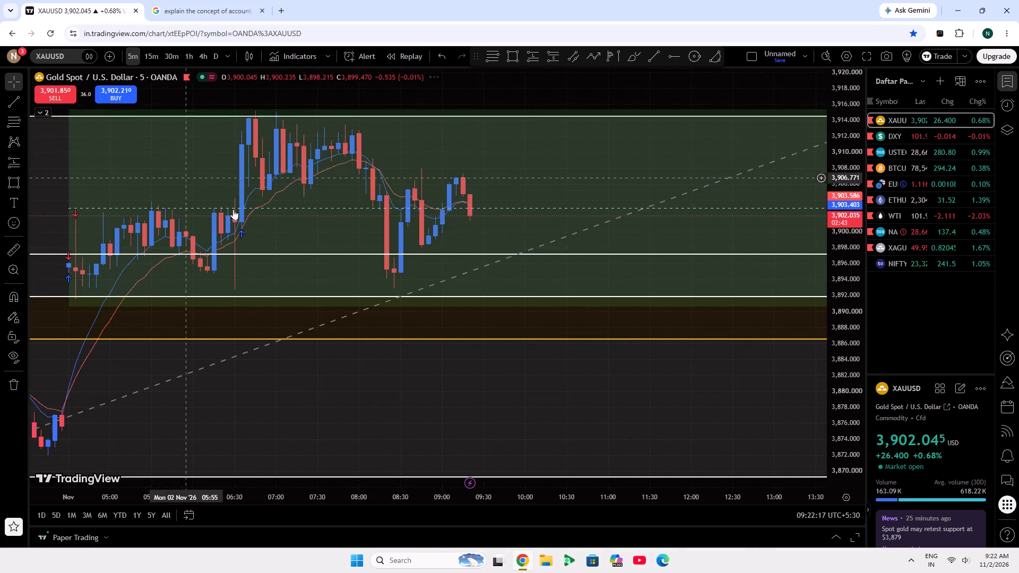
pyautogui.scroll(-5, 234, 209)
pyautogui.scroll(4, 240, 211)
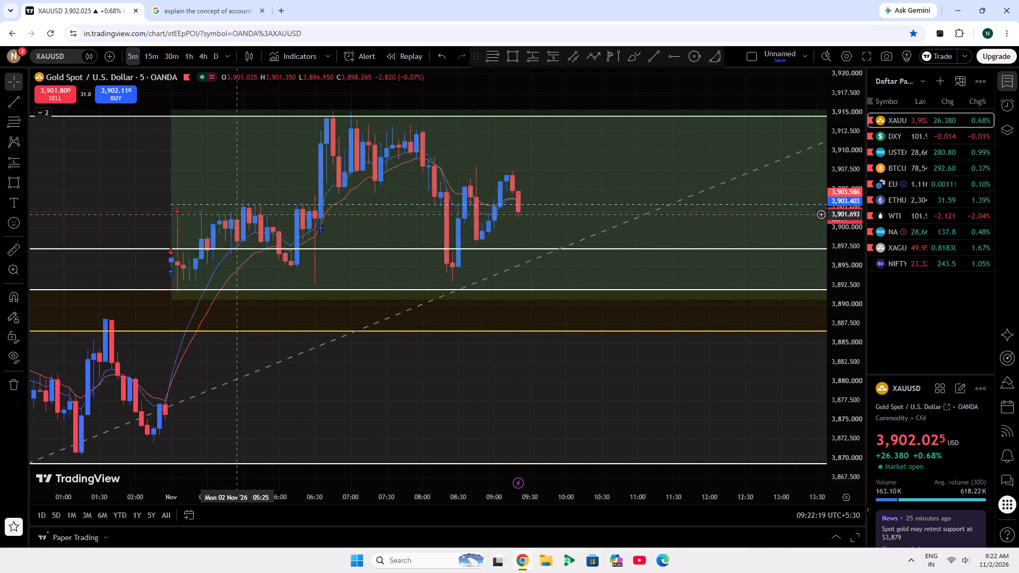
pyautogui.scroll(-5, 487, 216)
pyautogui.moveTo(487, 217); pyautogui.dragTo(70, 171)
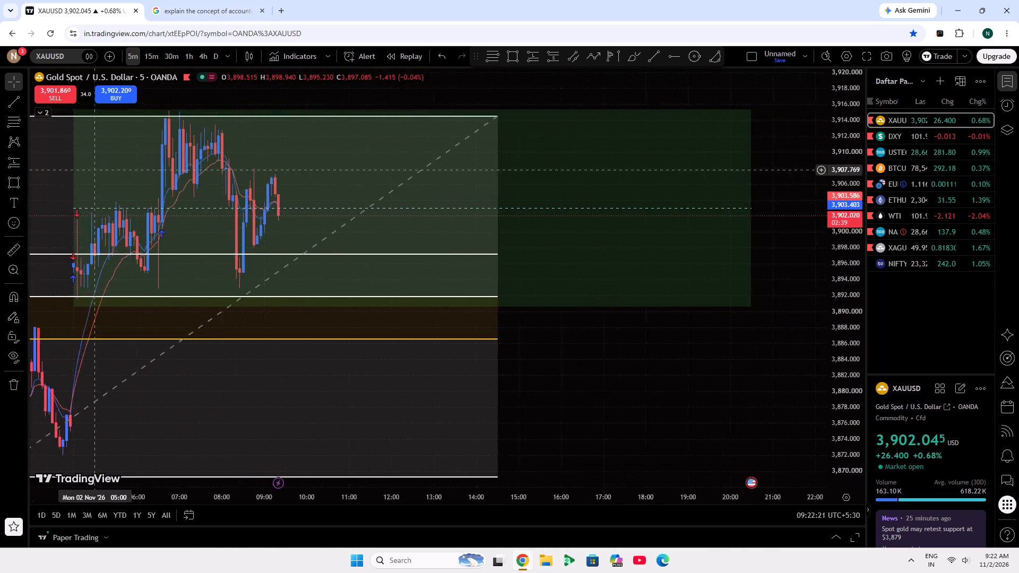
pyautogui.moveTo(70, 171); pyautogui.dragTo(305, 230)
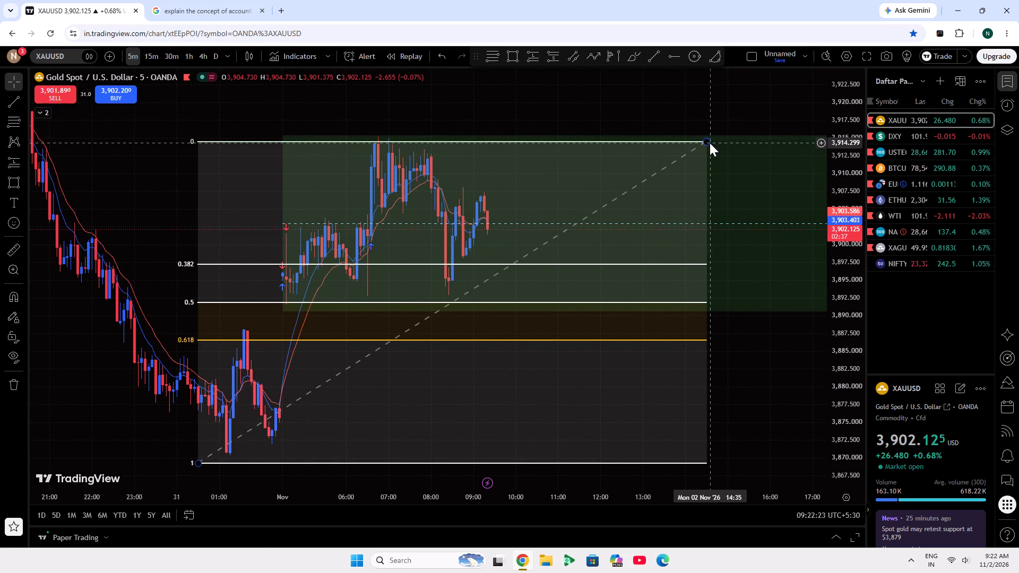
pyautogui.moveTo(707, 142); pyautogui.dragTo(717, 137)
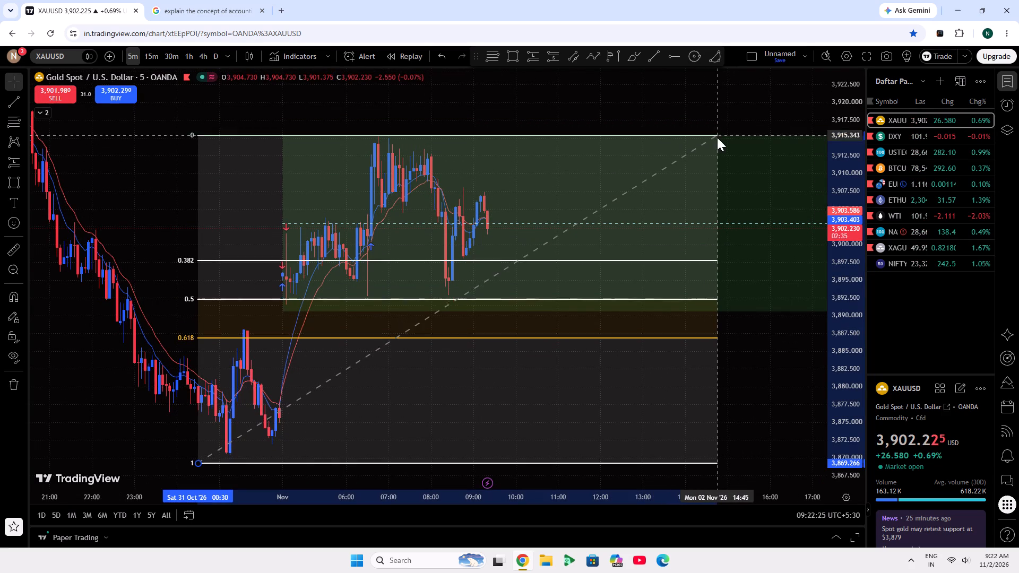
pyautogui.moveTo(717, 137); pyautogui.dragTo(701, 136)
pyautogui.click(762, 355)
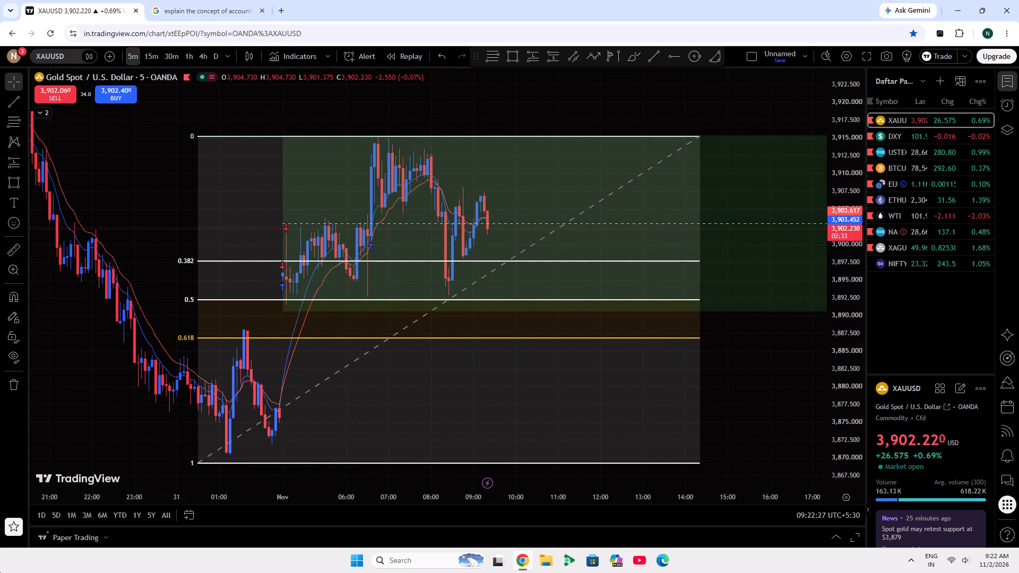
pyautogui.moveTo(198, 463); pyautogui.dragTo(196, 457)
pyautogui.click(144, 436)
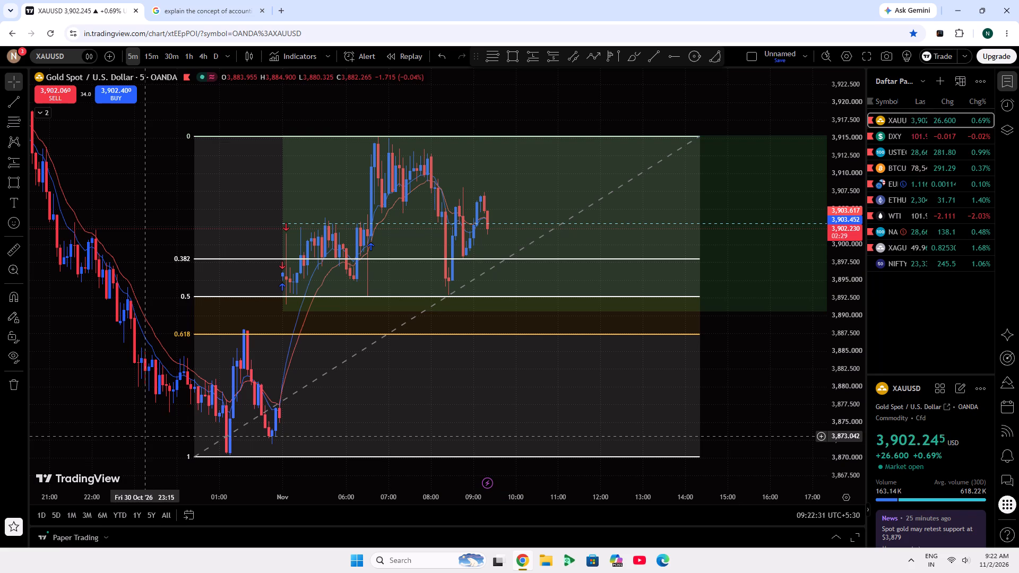
# Turn off the 0.382 level in the Fibonacci retracement's style settings and apply the change.
pyautogui.scroll(-3, 170, 305)
pyautogui.scroll(7, 170, 305)
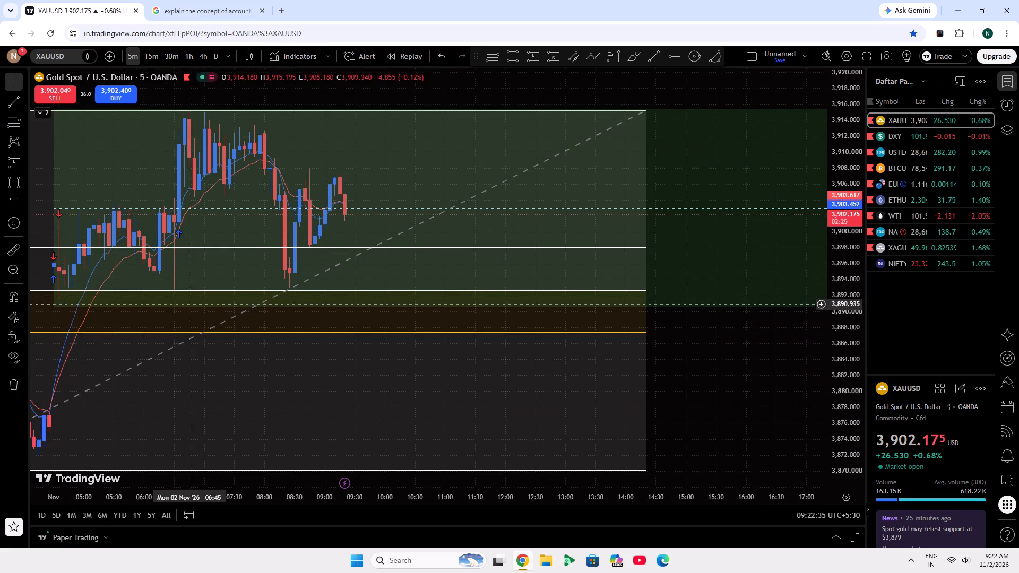
pyautogui.scroll(2, 387, 307)
pyautogui.scroll(-4, 387, 308)
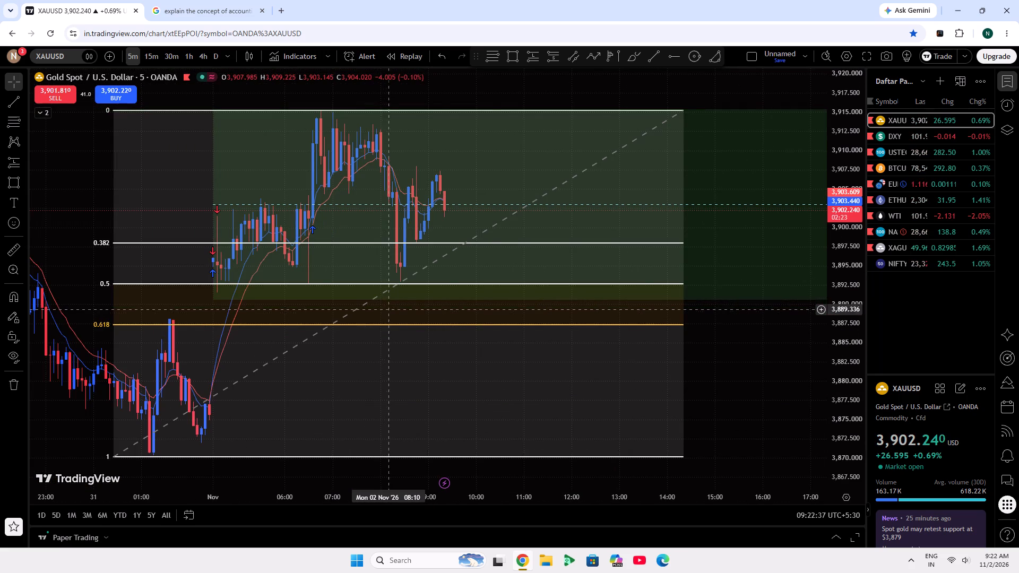
pyautogui.moveTo(755, 415); pyautogui.dragTo(727, 409)
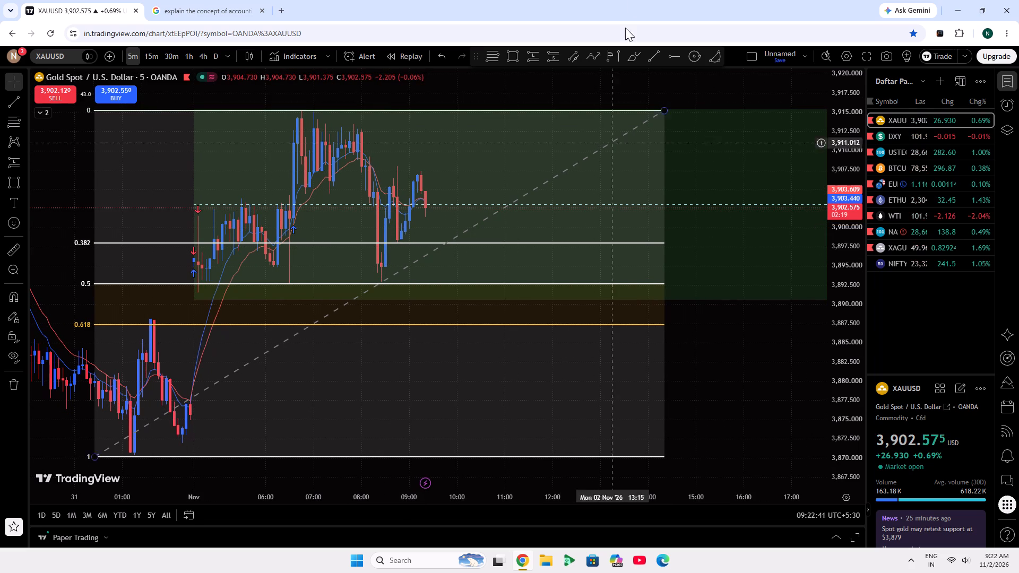
pyautogui.scroll(-5, 634, 0)
pyautogui.click(602, 245)
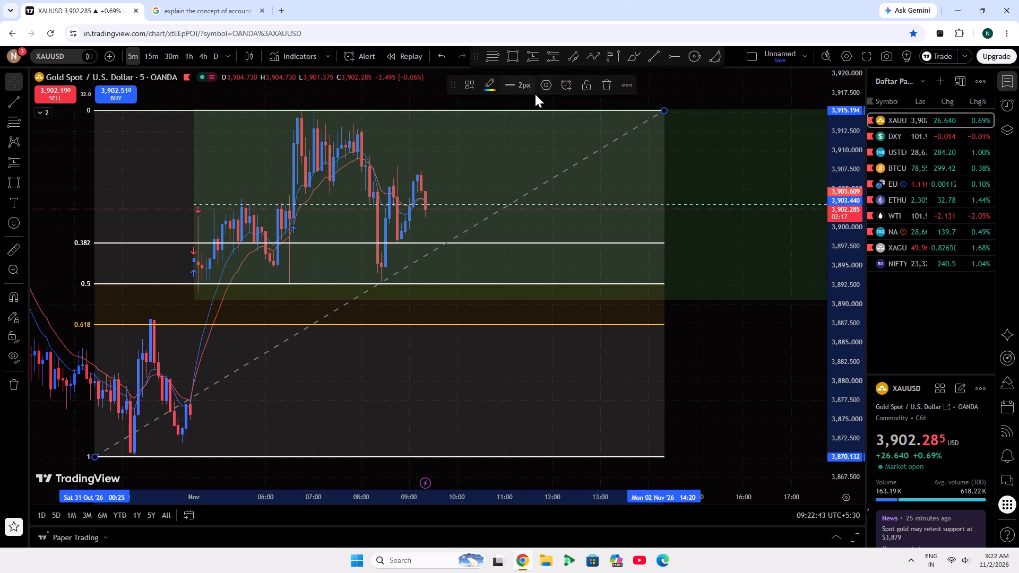
pyautogui.click(543, 81)
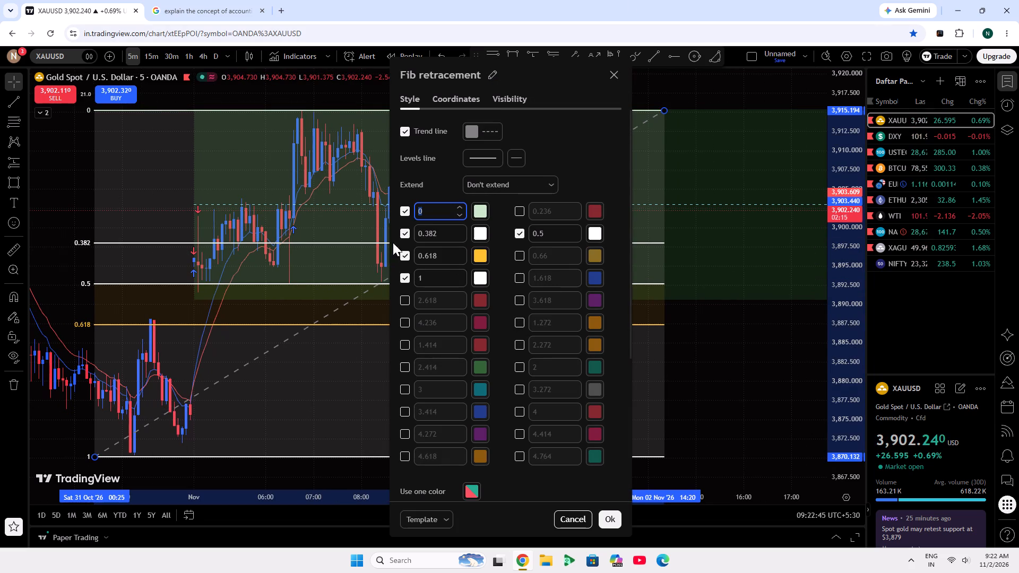
pyautogui.click(407, 234)
pyautogui.click(413, 175)
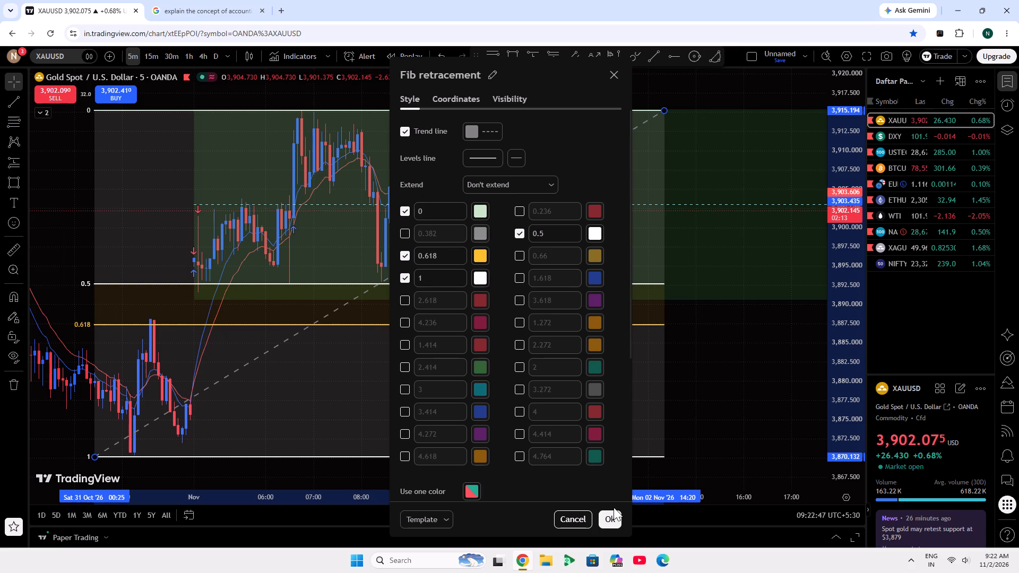
pyautogui.click(608, 517)
# Save the Fibonacci retracement's current style settings as a drawing template named "advance fibo".
pyautogui.scroll(-6, 663, 404)
pyautogui.scroll(7, 663, 404)
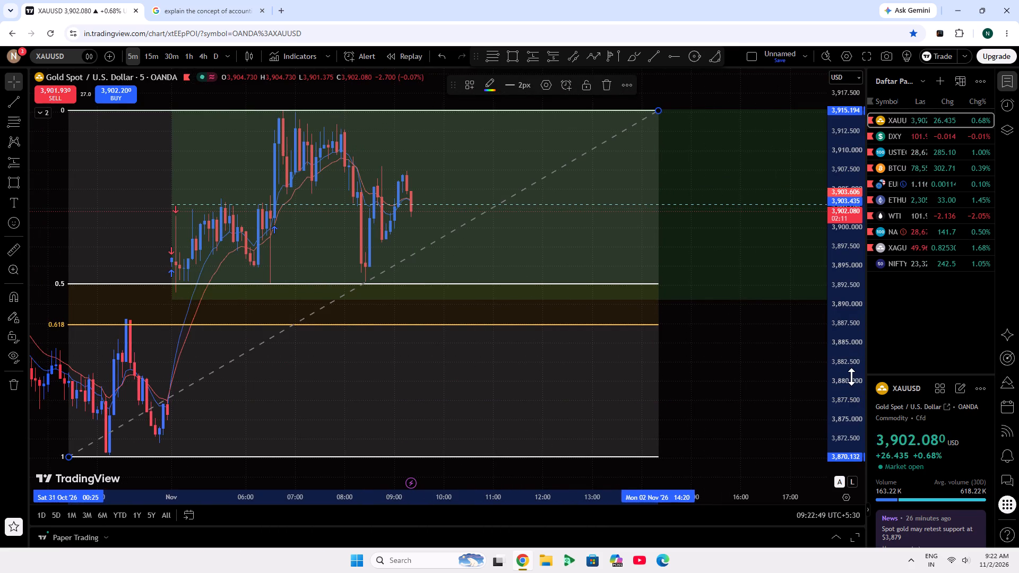
pyautogui.scroll(3, 850, 392)
pyautogui.scroll(-5, 768, 392)
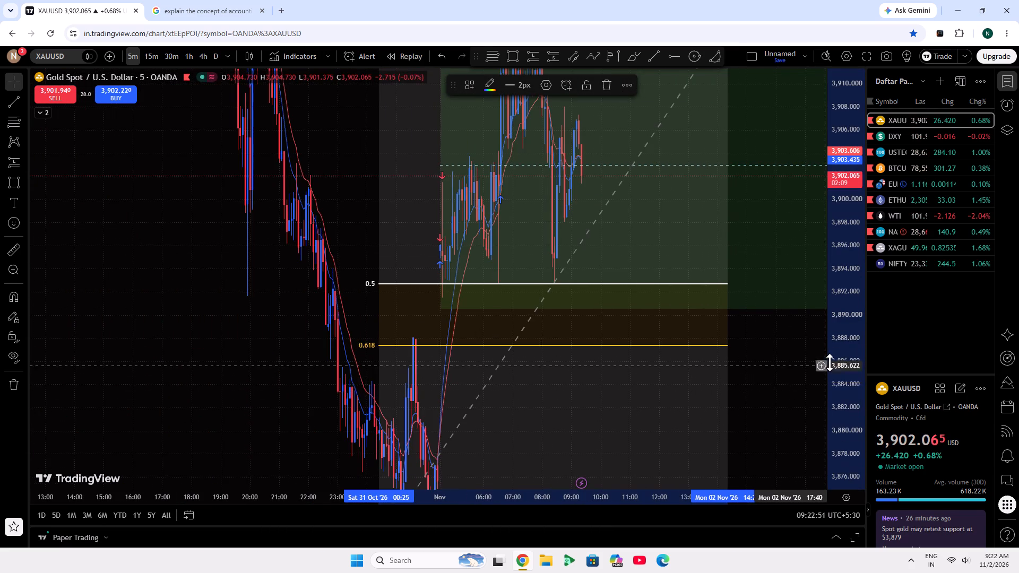
pyautogui.scroll(-5, 842, 352)
pyautogui.doubleClick(836, 355)
pyautogui.click(621, 406)
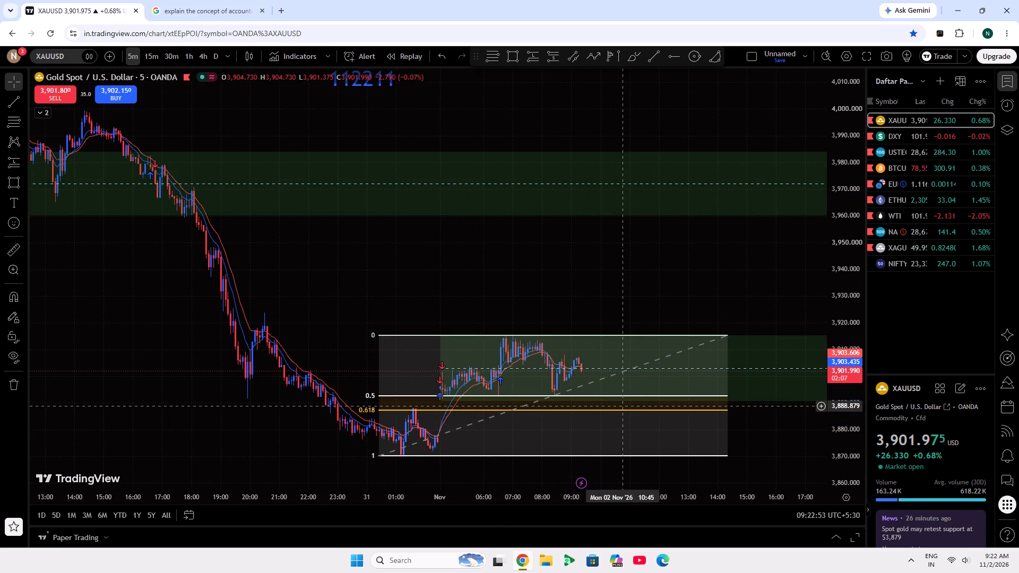
pyautogui.click(625, 412)
pyautogui.click(542, 75)
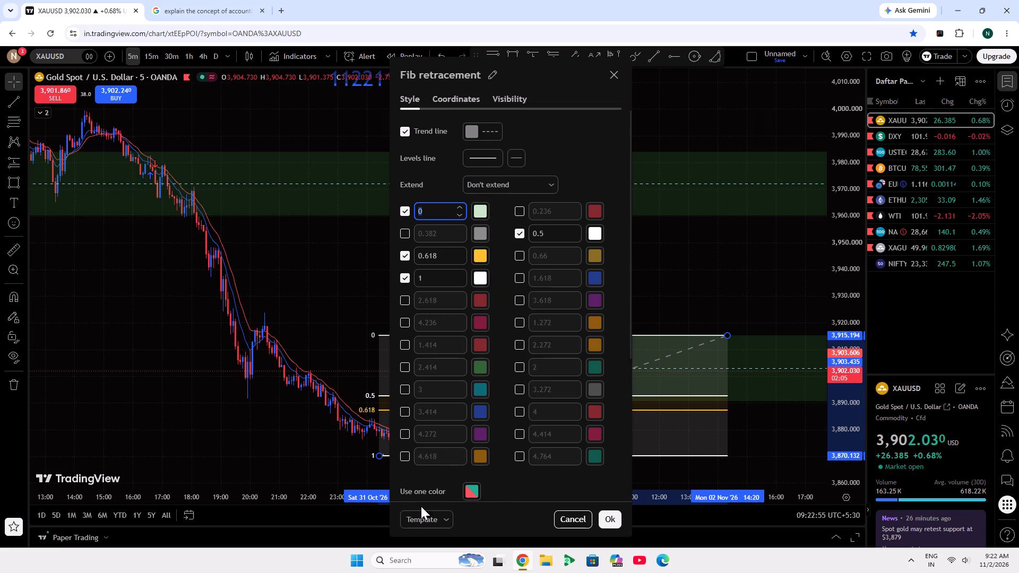
pyautogui.click(425, 515)
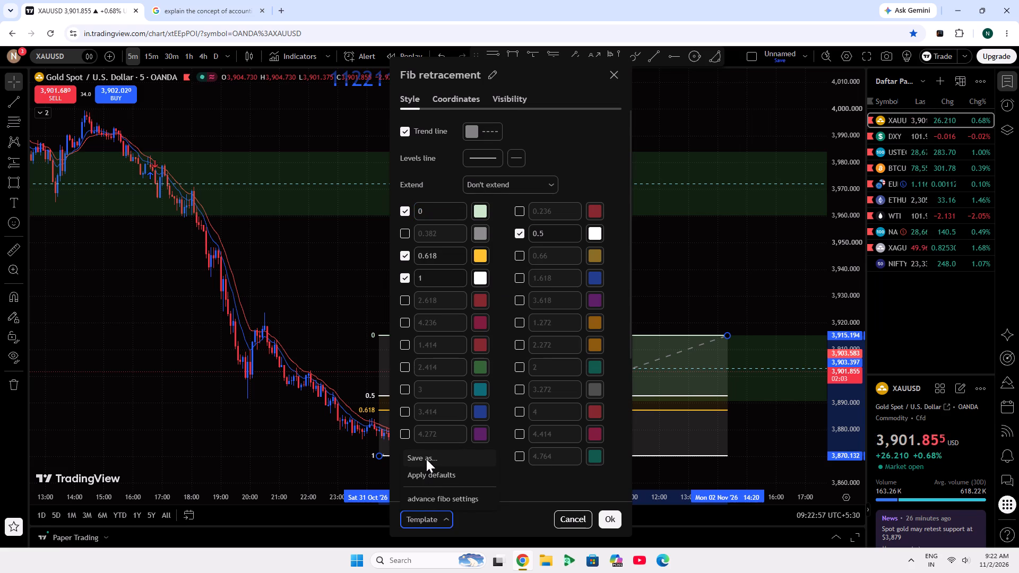
pyautogui.click(426, 459)
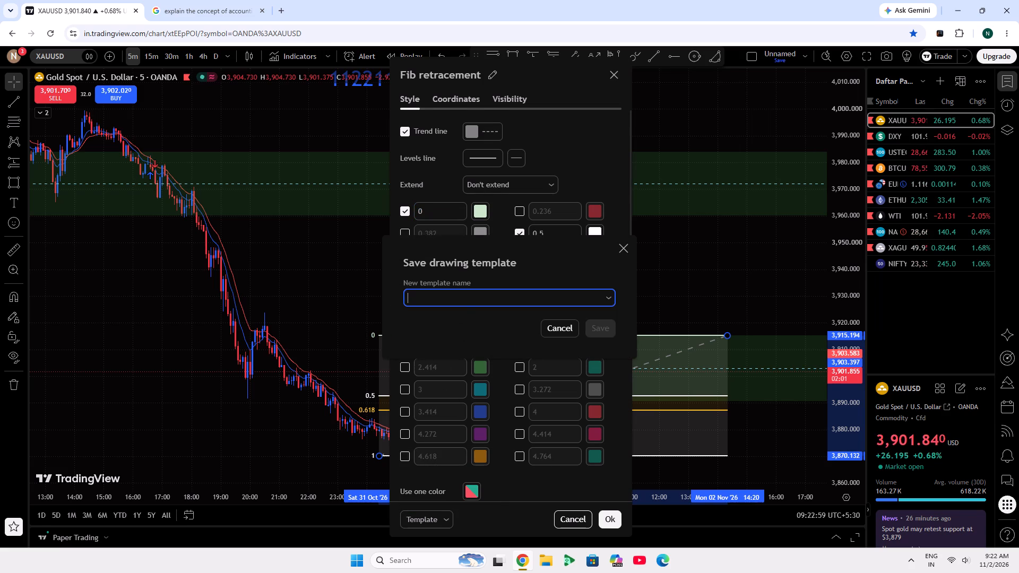
pyautogui.press('a')
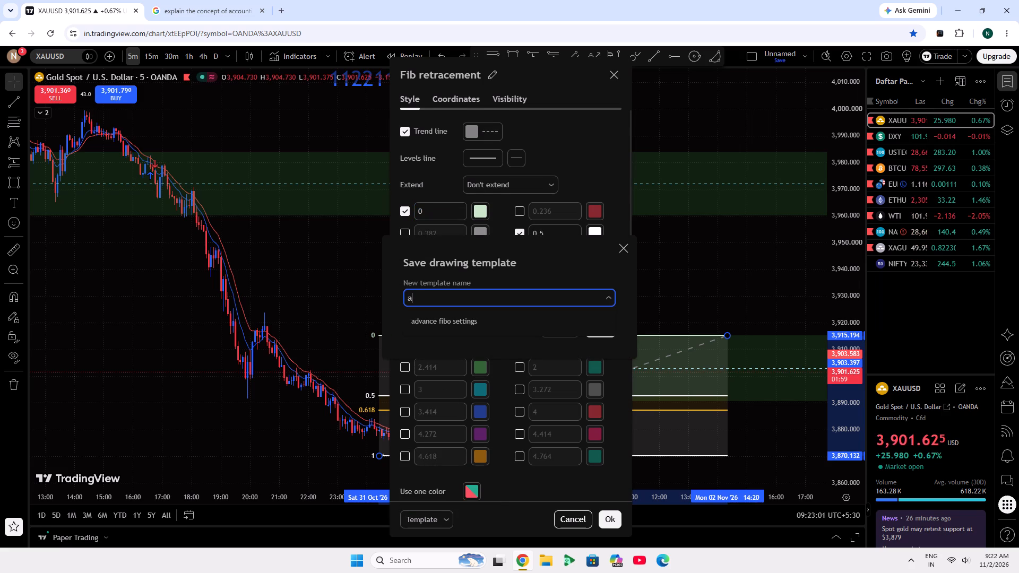
pyautogui.write('dva')
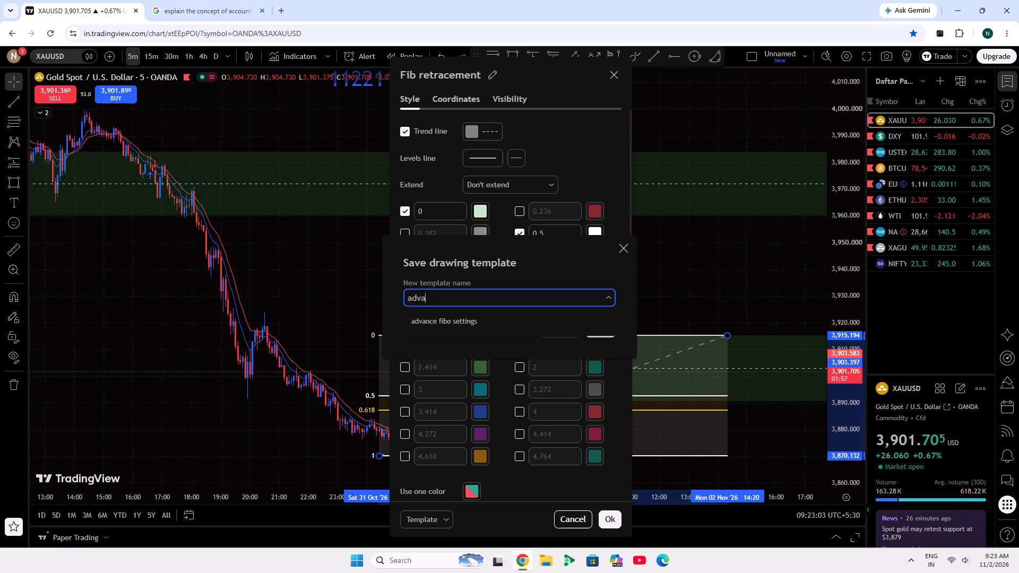
pyautogui.write('nce')
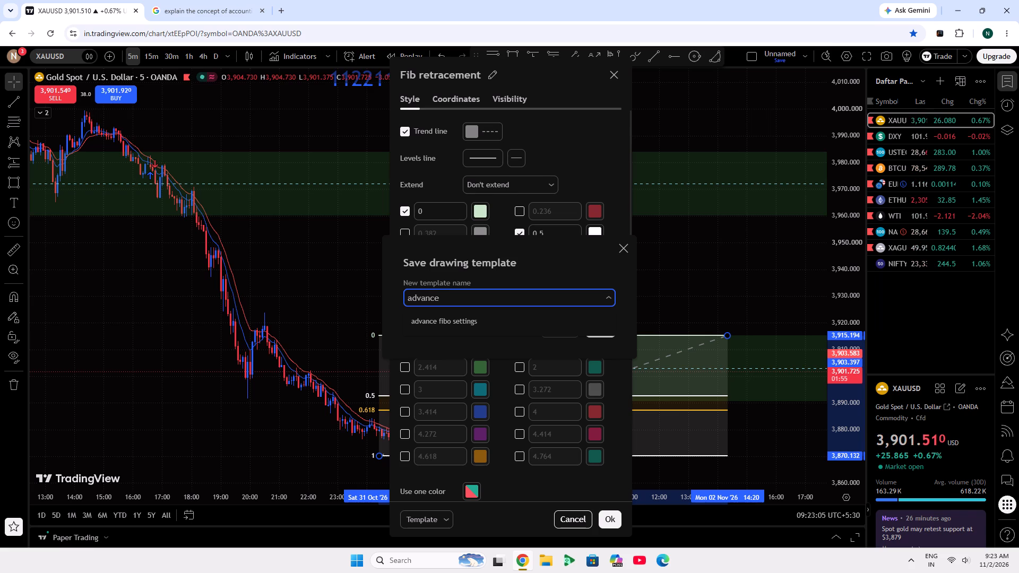
pyautogui.press('space')
pyautogui.write('fibo')
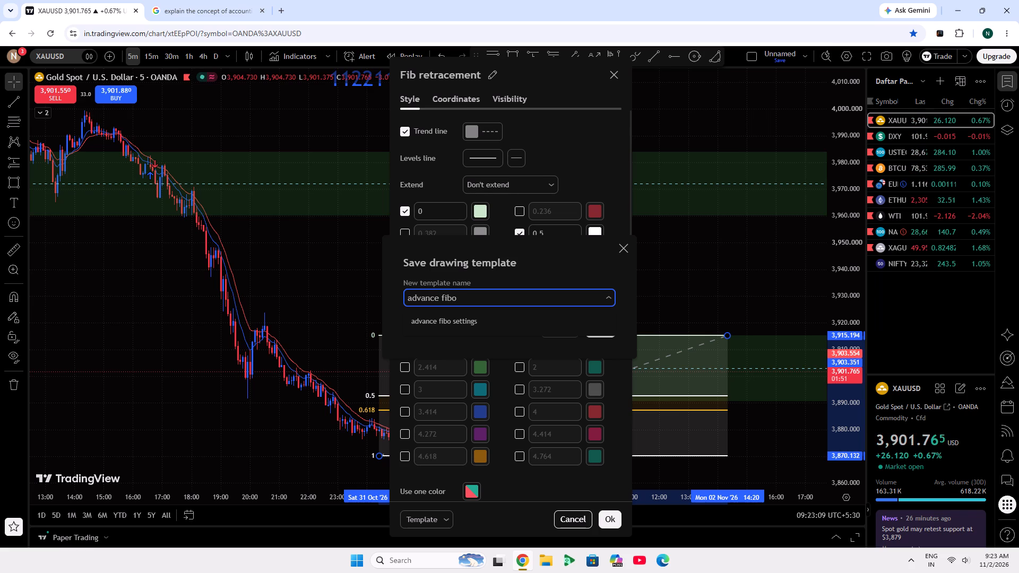
pyautogui.press('Return')
pyautogui.click(598, 325)
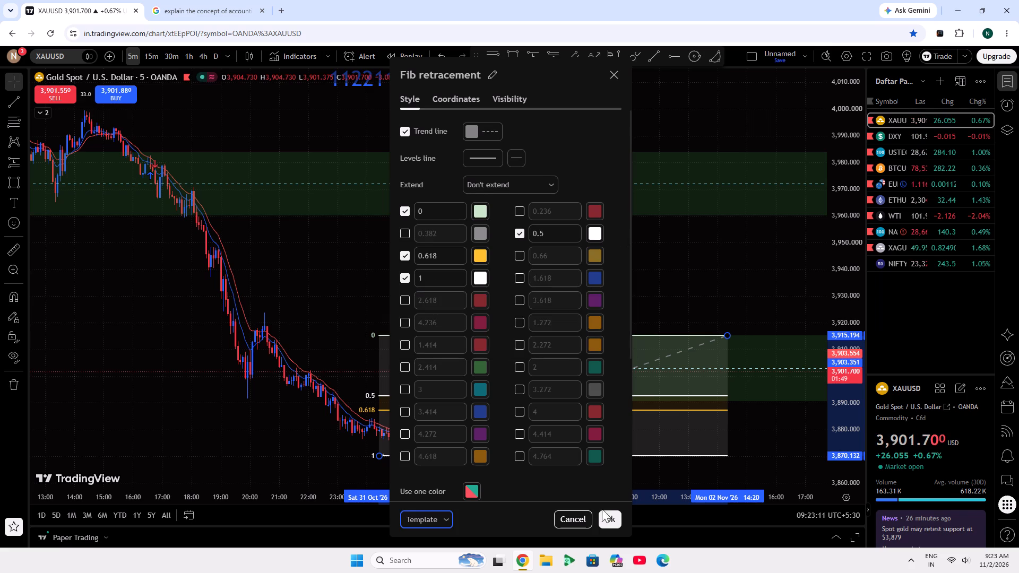
pyautogui.click(611, 520)
# Delete the Fibonacci retracement from the XAUUSD chart.
pyautogui.scroll(7, 649, 376)
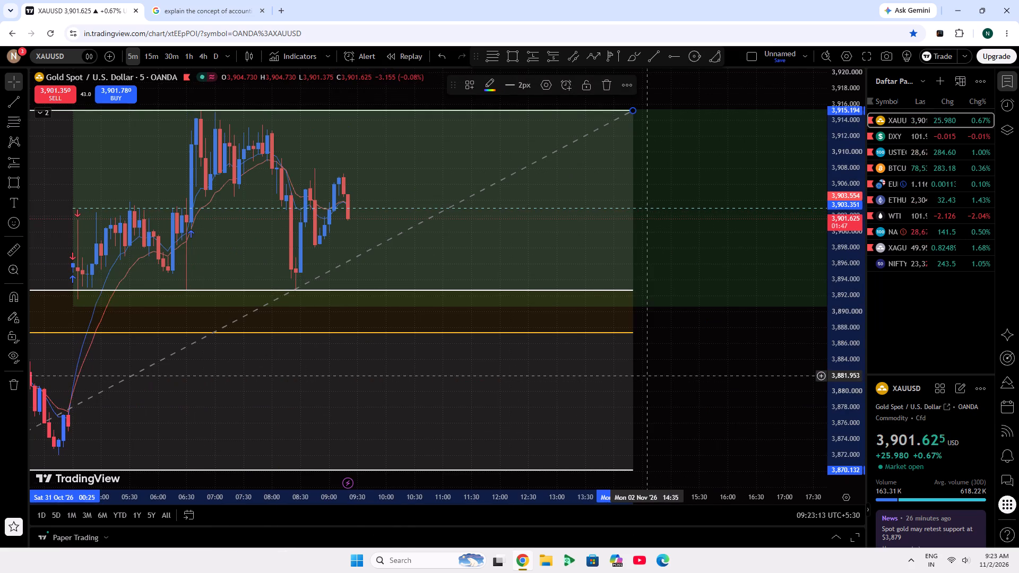
pyautogui.click(606, 86)
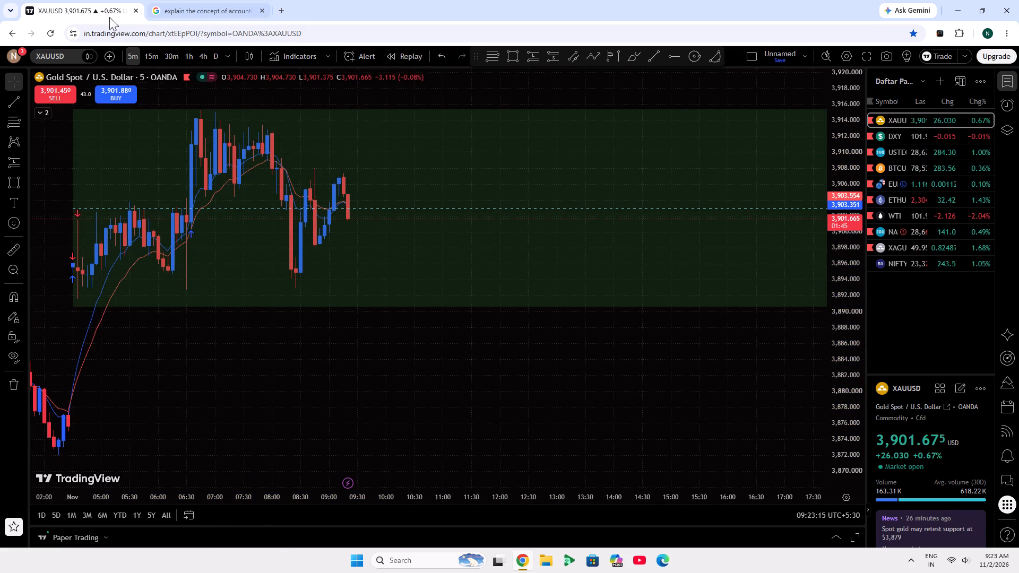
# Examine XAUUSD price action in and around the range rectangle on the 15-minute and 5-minute timeframes.
pyautogui.click(160, 53)
pyautogui.click(135, 60)
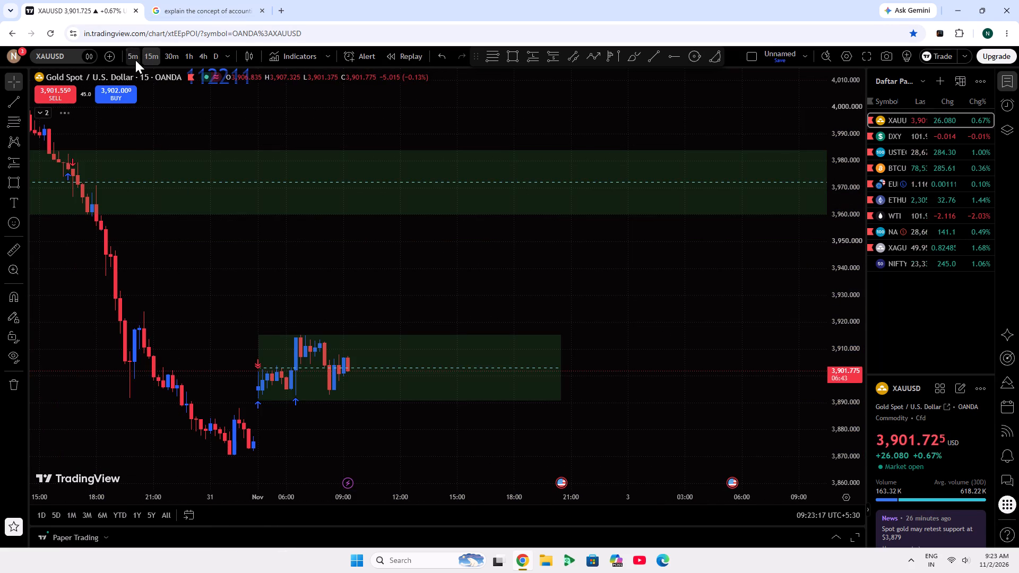
pyautogui.scroll(-2, 271, 253)
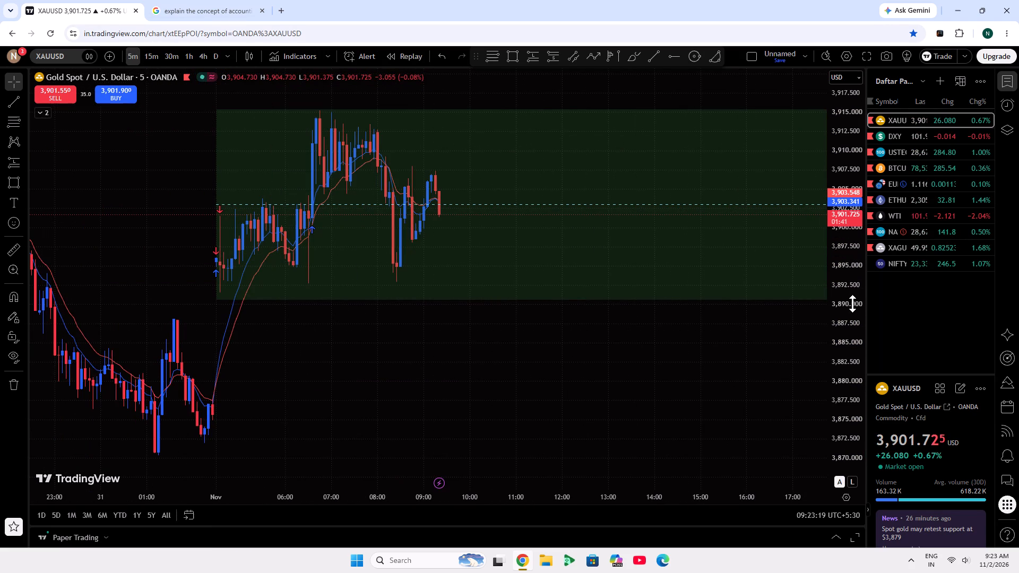
pyautogui.doubleClick(852, 303)
pyautogui.scroll(1, 852, 303)
pyautogui.scroll(1, 497, 389)
pyautogui.moveTo(496, 390); pyautogui.dragTo(520, 420)
pyautogui.scroll(-4, 491, 0)
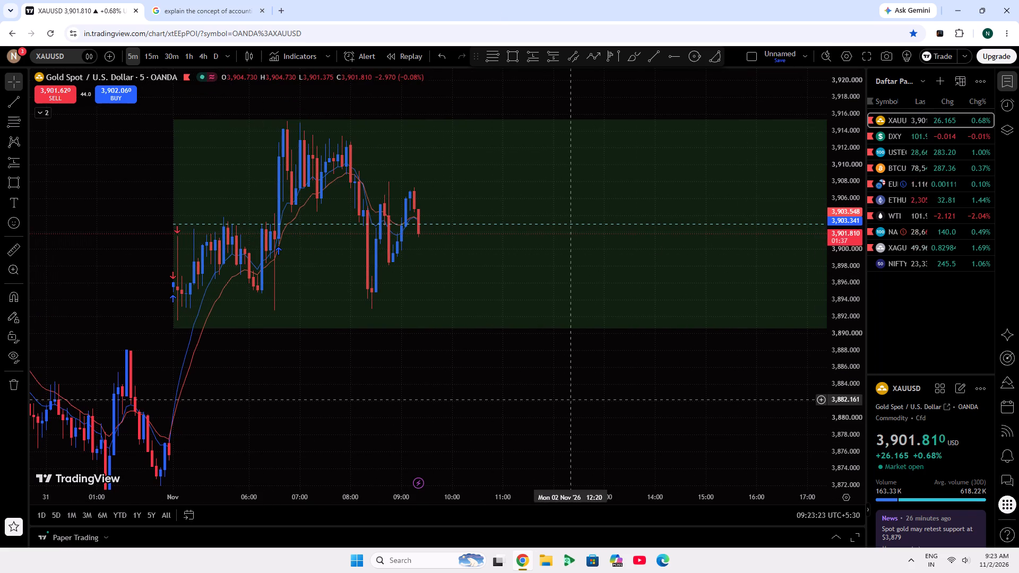
pyautogui.click(487, 226)
# Open the DXY chart from the watchlist and examine price around the 15m fvg zone and the pending buy limit order.
pyautogui.click(920, 135)
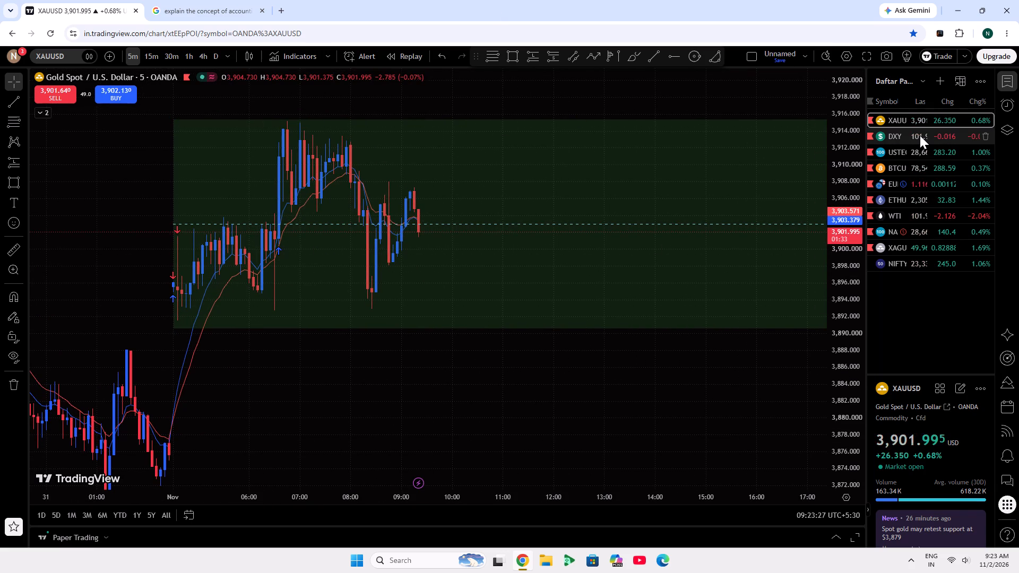
pyautogui.scroll(-5, 603, 215)
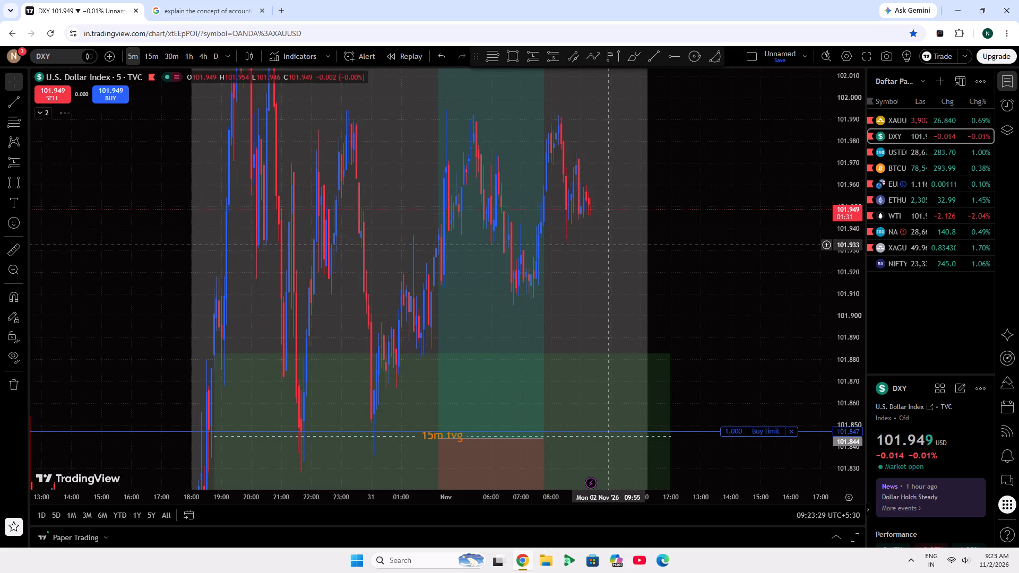
pyautogui.doubleClick(862, 324)
pyautogui.scroll(2, 862, 324)
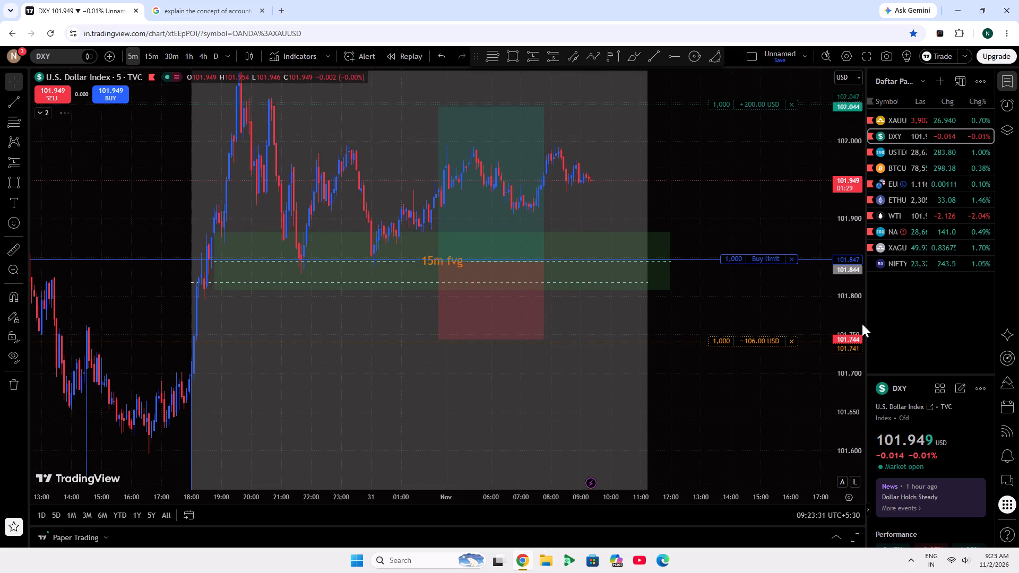
pyautogui.scroll(3, 575, 428)
pyautogui.moveTo(678, 410); pyautogui.dragTo(782, 430)
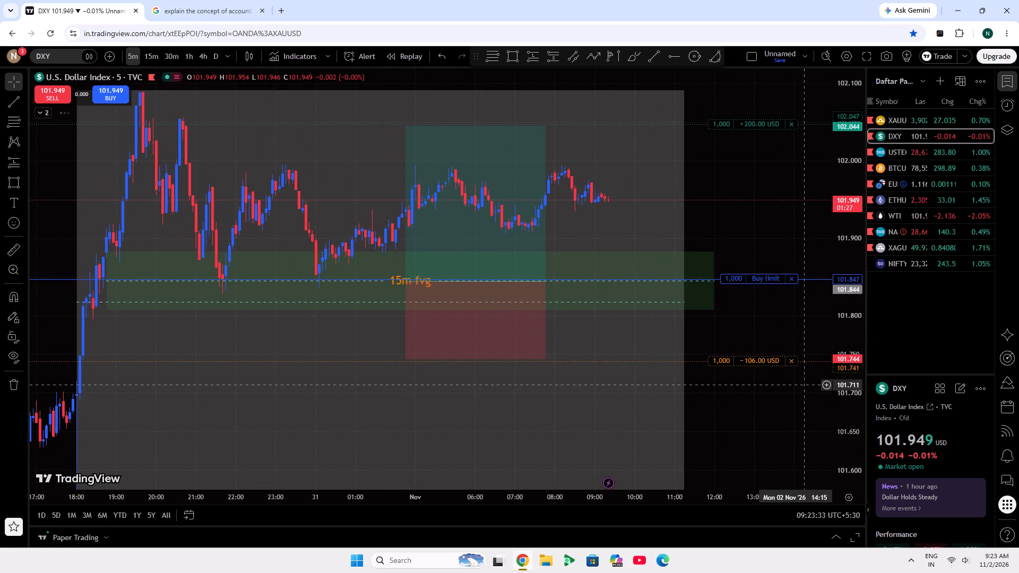
pyautogui.scroll(4, 831, 373)
pyautogui.scroll(-3, 831, 373)
pyautogui.scroll(-4, 771, 399)
pyautogui.scroll(2, 771, 400)
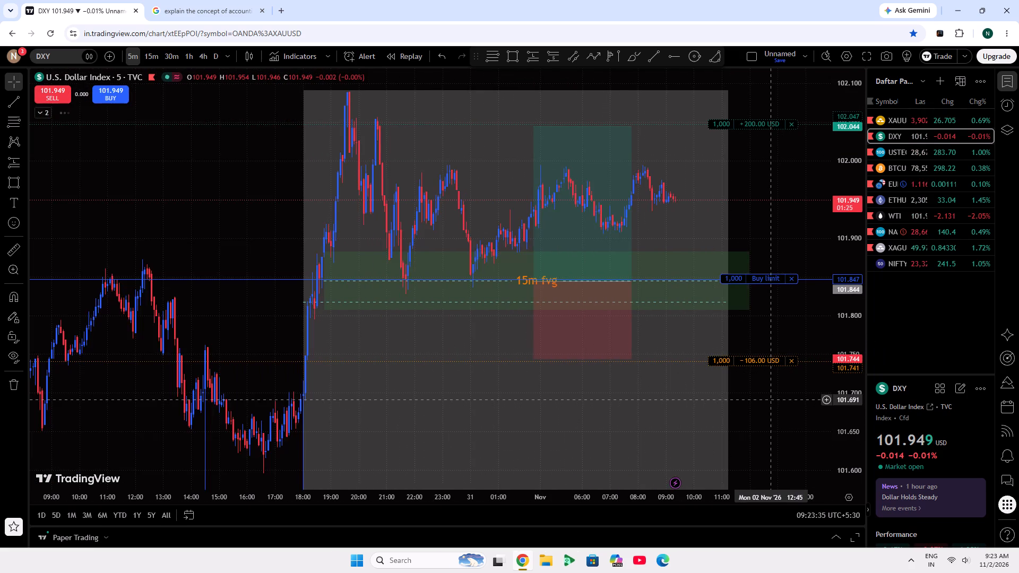
pyautogui.scroll(1, 771, 400)
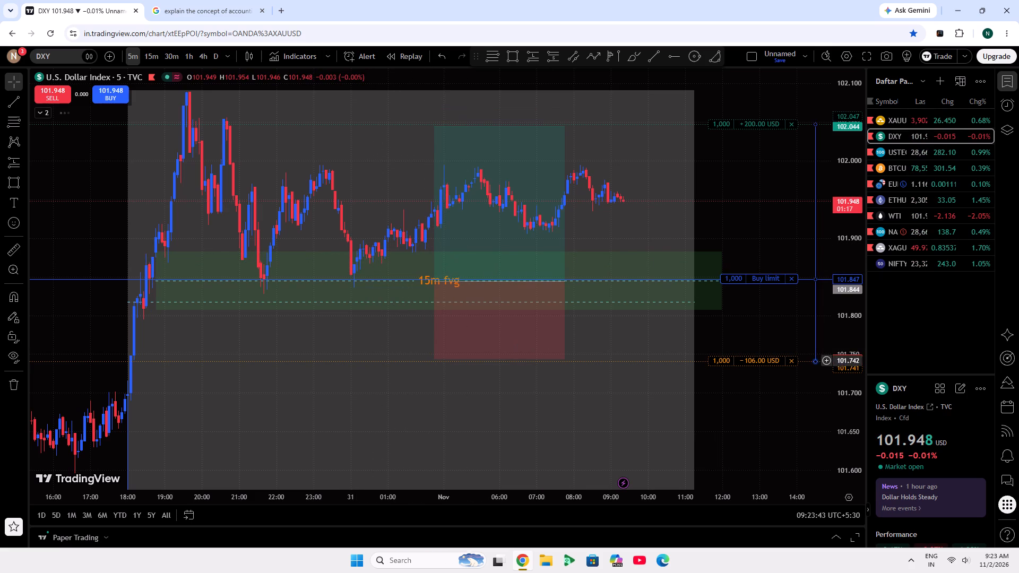
# Cancel the pending DXY buy limit order for 1,000 units at 101.847.
pyautogui.moveTo(712, 336); pyautogui.dragTo(702, 358)
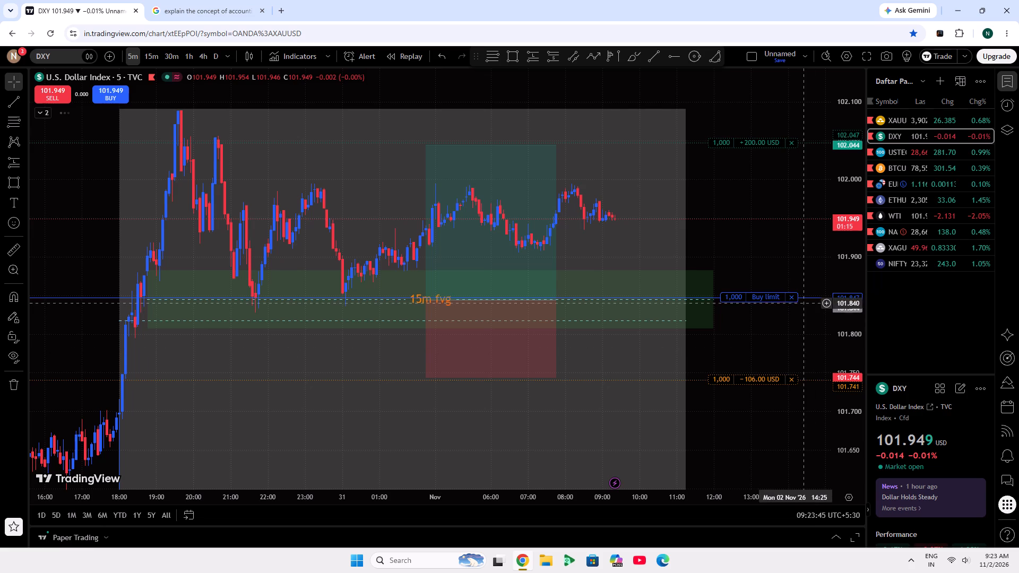
pyautogui.click(795, 298)
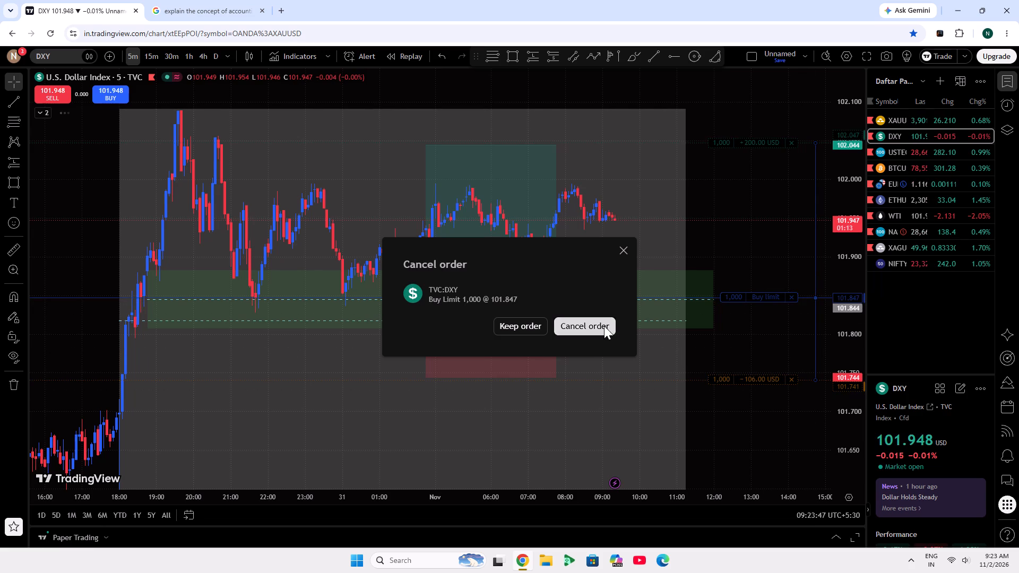
pyautogui.click(604, 326)
# Remove the existing unlocked drawings from the DXY chart.
pyautogui.click(4, 386)
pyautogui.click(68, 385)
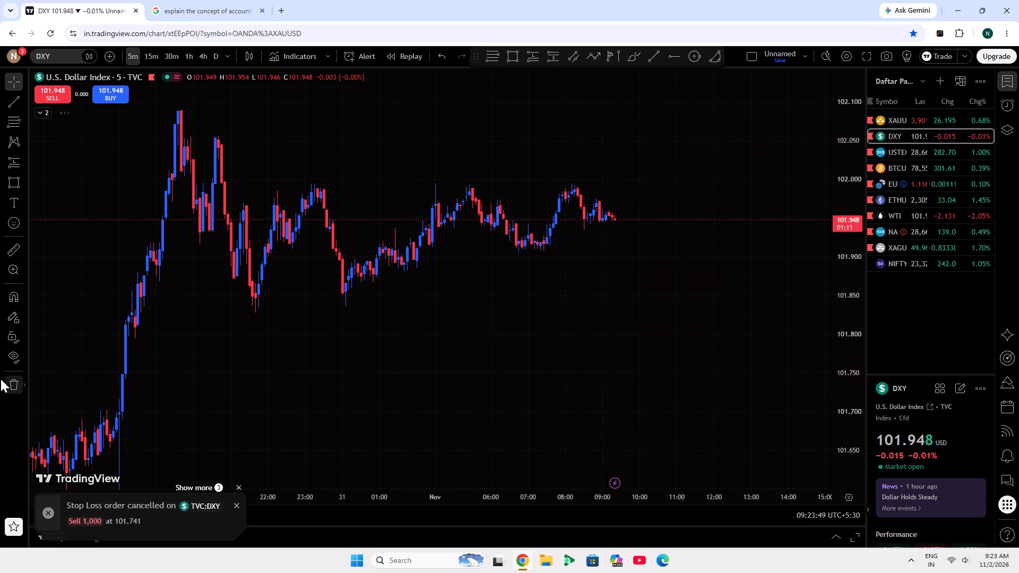
pyautogui.click(1, 379)
pyautogui.click(265, 373)
# On the 15-minute DXY chart, draw a range rectangle from 102.091 down to about 101.545, spanning 30 Oct 17:00 to 2 Nov 16:00.
pyautogui.scroll(-3, 757, 335)
pyautogui.scroll(-7, 863, 290)
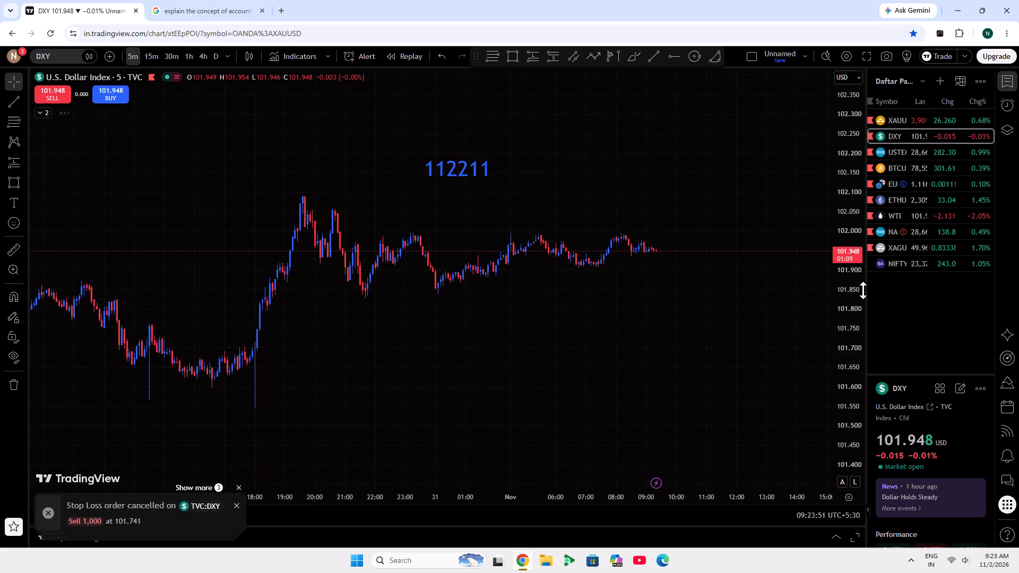
pyautogui.scroll(-3, 863, 290)
pyautogui.doubleClick(863, 290)
pyautogui.scroll(7, 555, 306)
pyautogui.moveTo(496, 319); pyautogui.dragTo(527, 325)
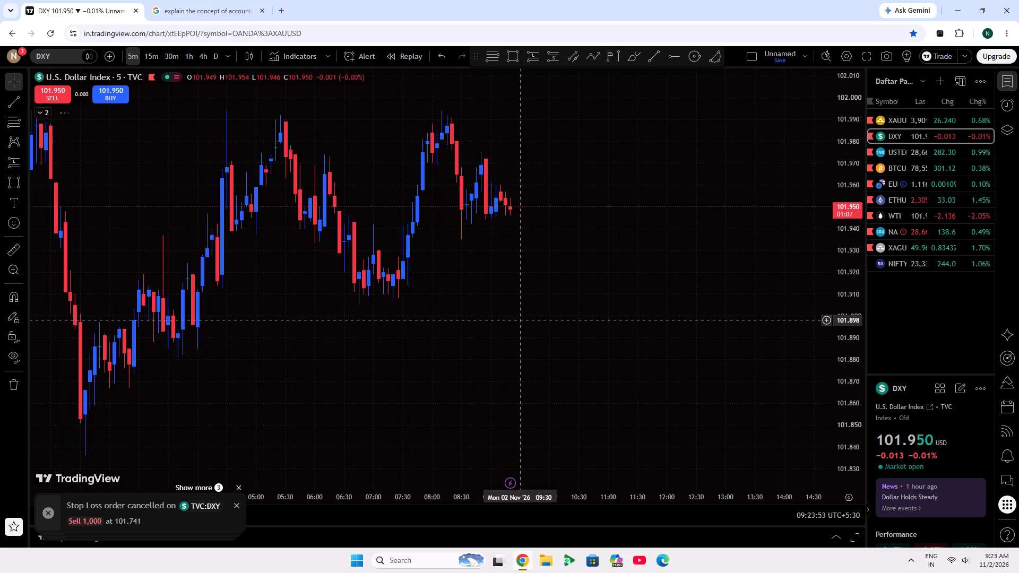
pyautogui.click(147, 57)
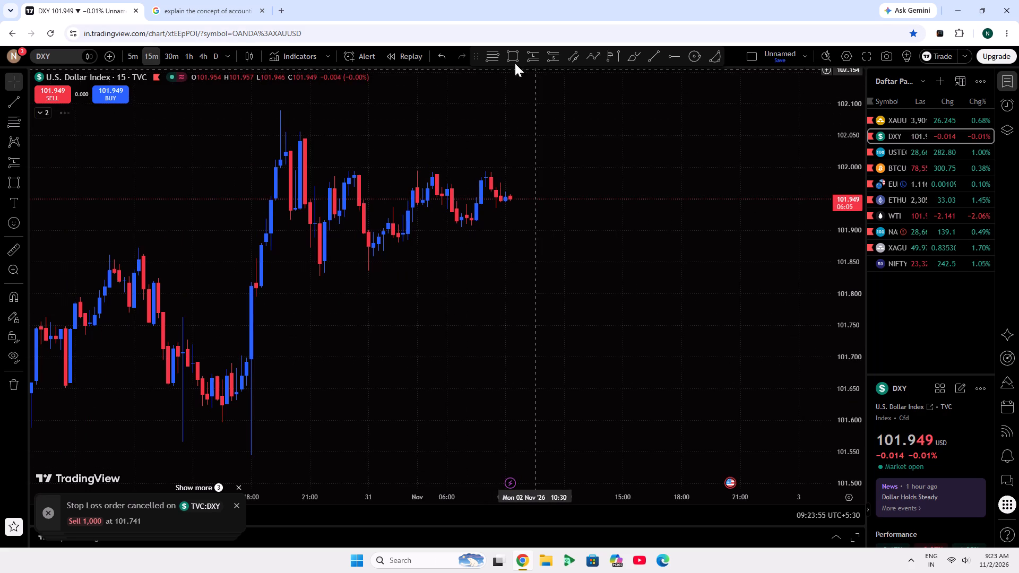
pyautogui.click(507, 51)
pyautogui.click(282, 109)
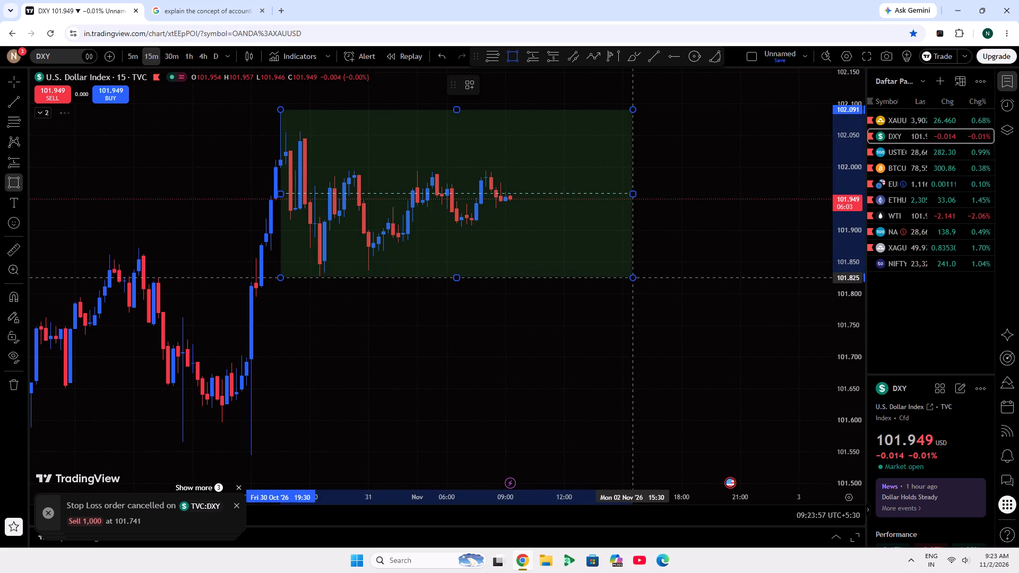
pyautogui.click(643, 276)
pyautogui.click(631, 309)
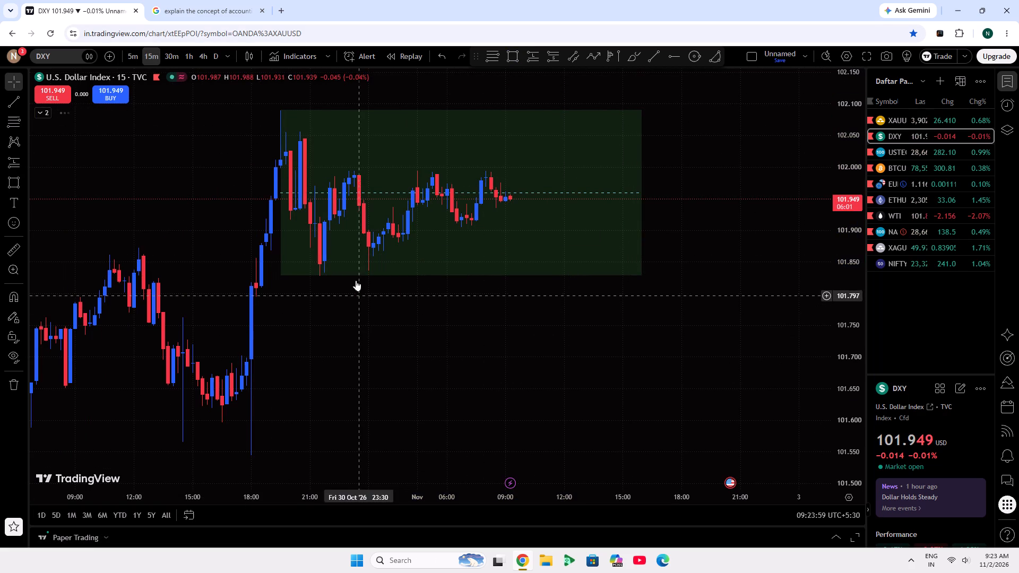
pyautogui.moveTo(281, 275); pyautogui.dragTo(232, 461)
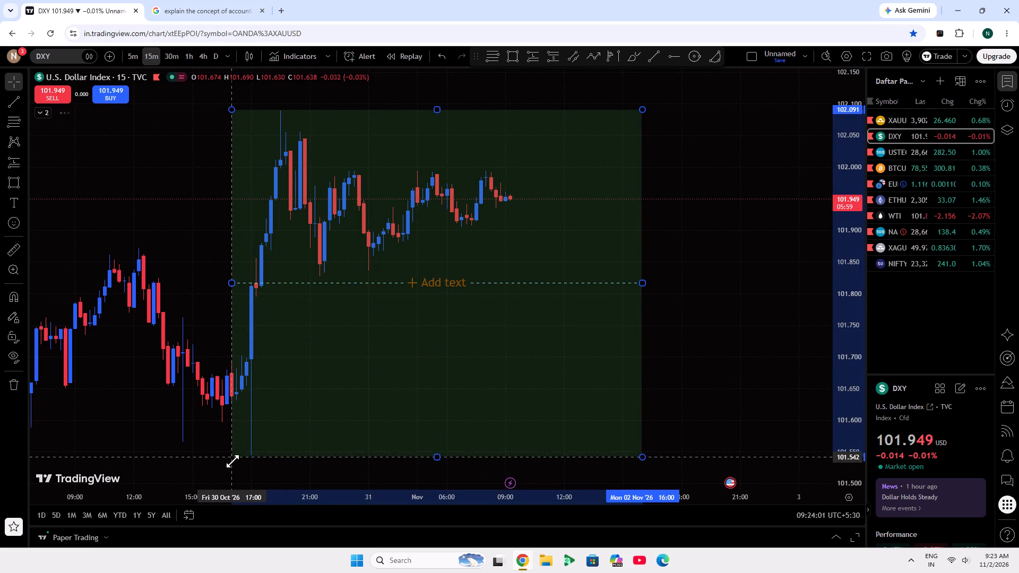
pyautogui.moveTo(232, 461); pyautogui.dragTo(230, 455)
pyautogui.click(187, 455)
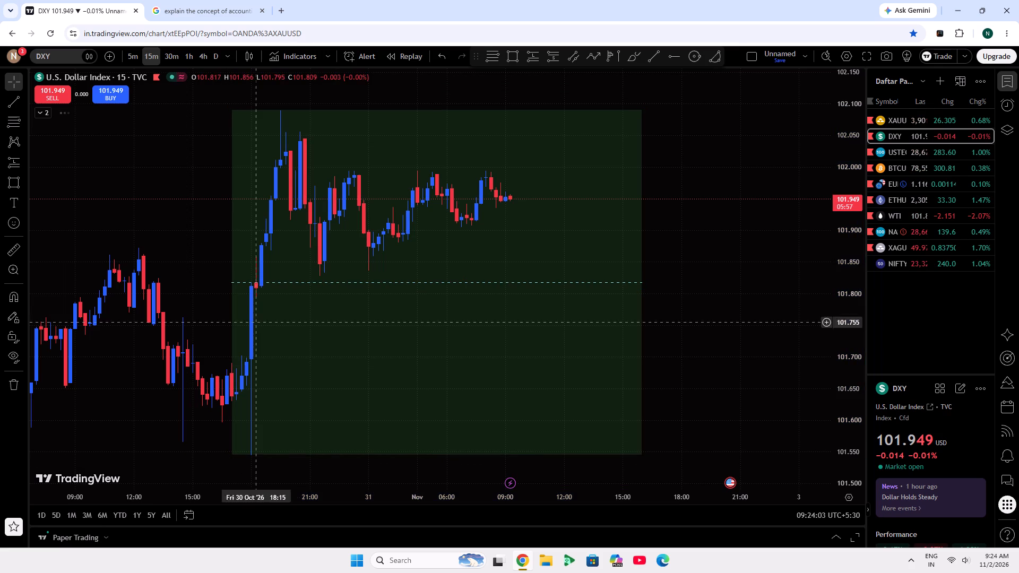
# Draw a second DXY rectangle from about 101.822 down to 101.699, starting 30 Oct 18:15 and extending past the range rectangle's end.
pyautogui.click(514, 56)
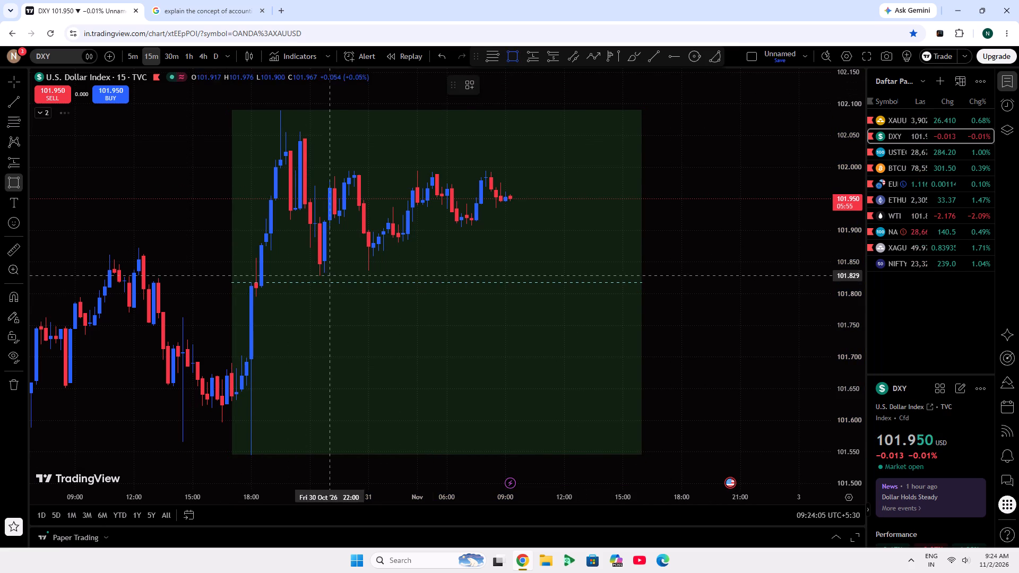
pyautogui.click(258, 280)
pyautogui.click(251, 357)
pyautogui.moveTo(251, 319); pyautogui.dragTo(658, 412)
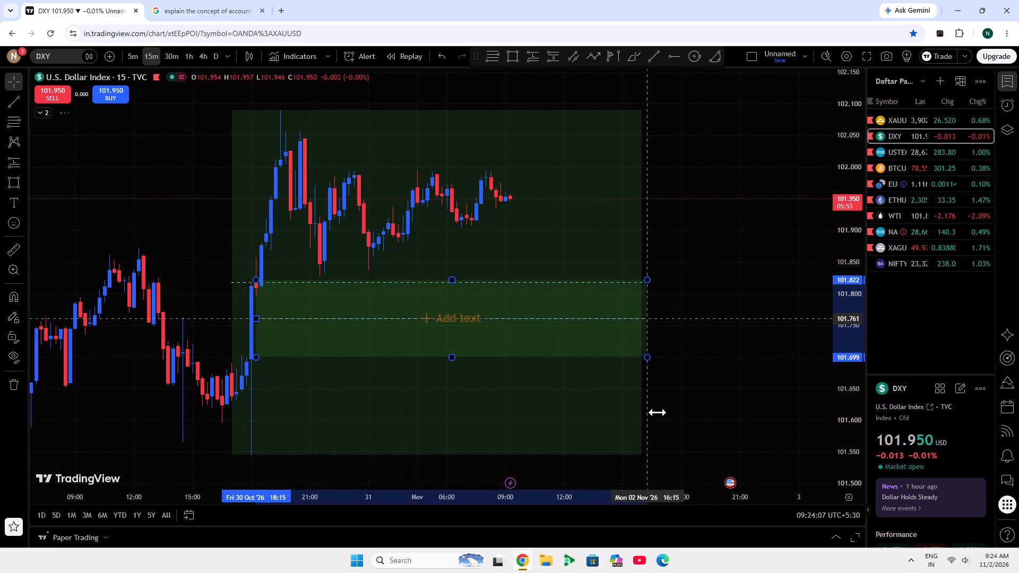
pyautogui.moveTo(658, 412); pyautogui.dragTo(711, 423)
pyautogui.click(757, 377)
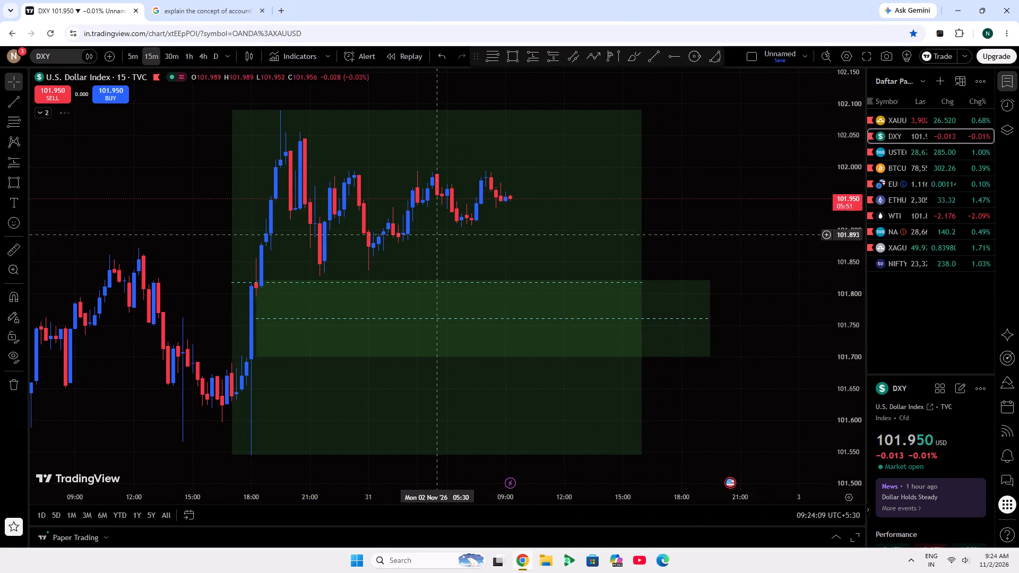
# Reposition and resize the smaller DXY zone so it spans about 101.908 down to 101.844 and starts at 30 Oct 18:30.
pyautogui.moveTo(422, 319); pyautogui.dragTo(433, 264)
pyautogui.click(436, 264)
pyautogui.moveTo(436, 265); pyautogui.dragTo(450, 298)
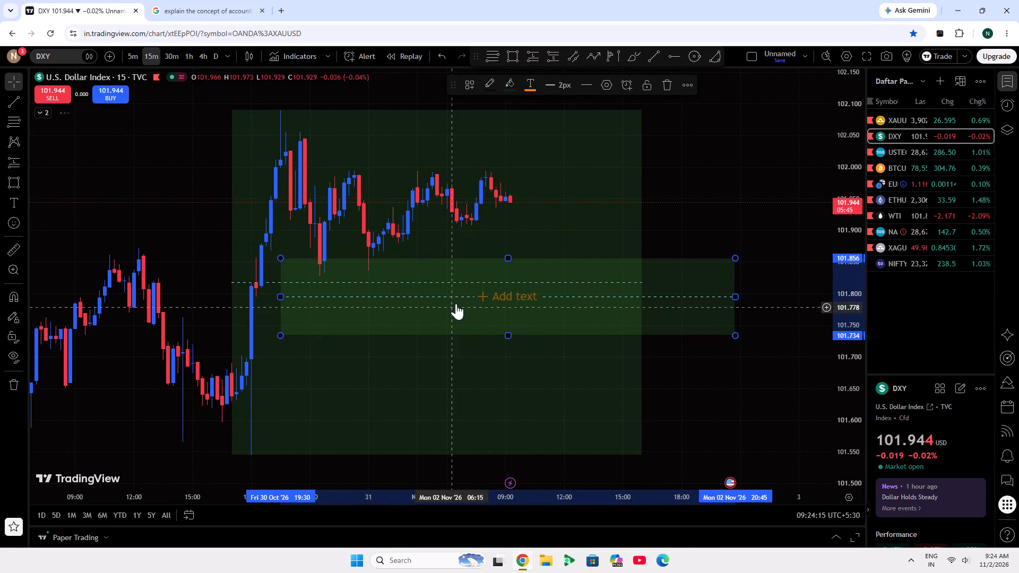
pyautogui.click(442, 53)
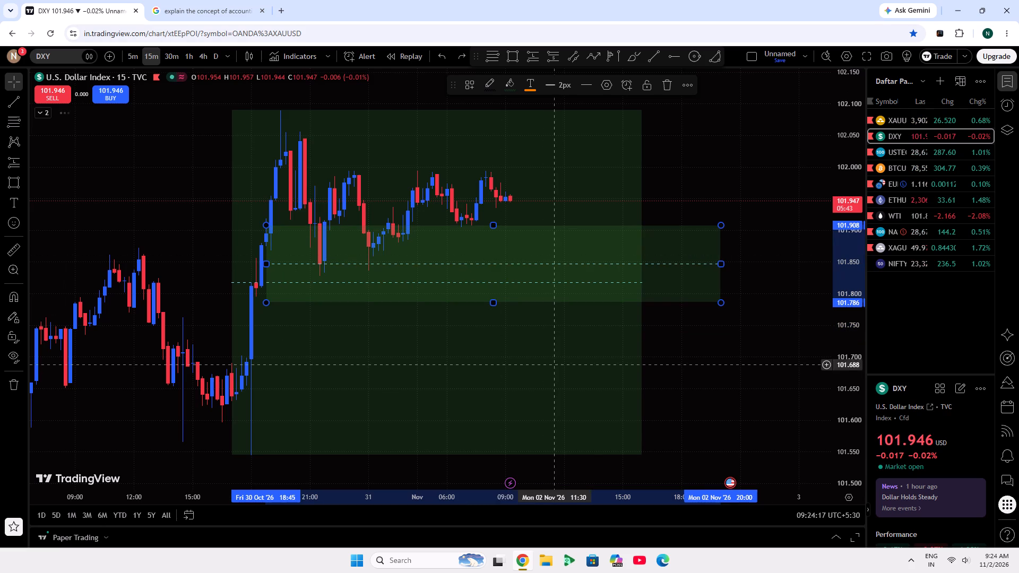
pyautogui.click(265, 263)
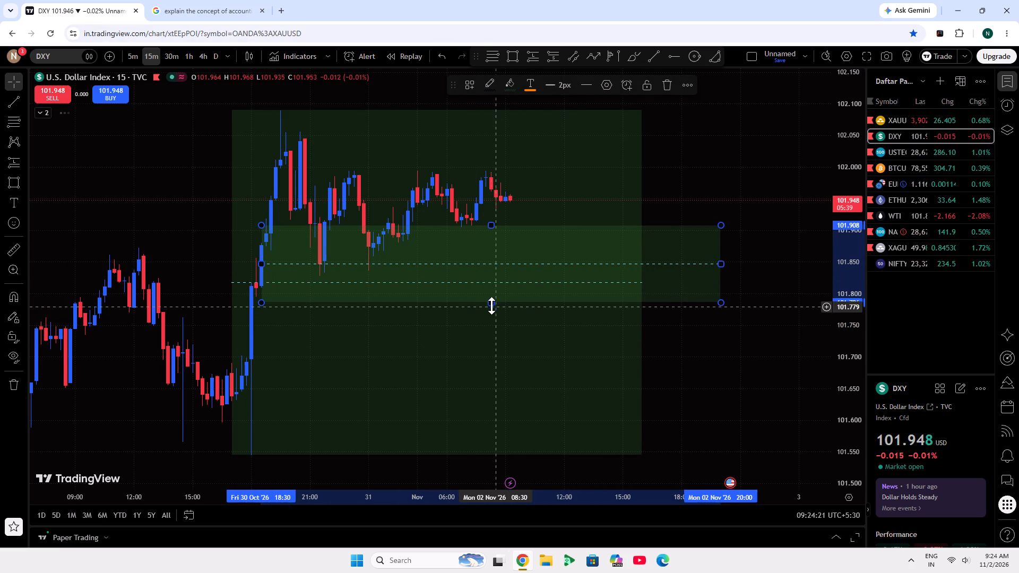
pyautogui.moveTo(489, 303); pyautogui.dragTo(491, 266)
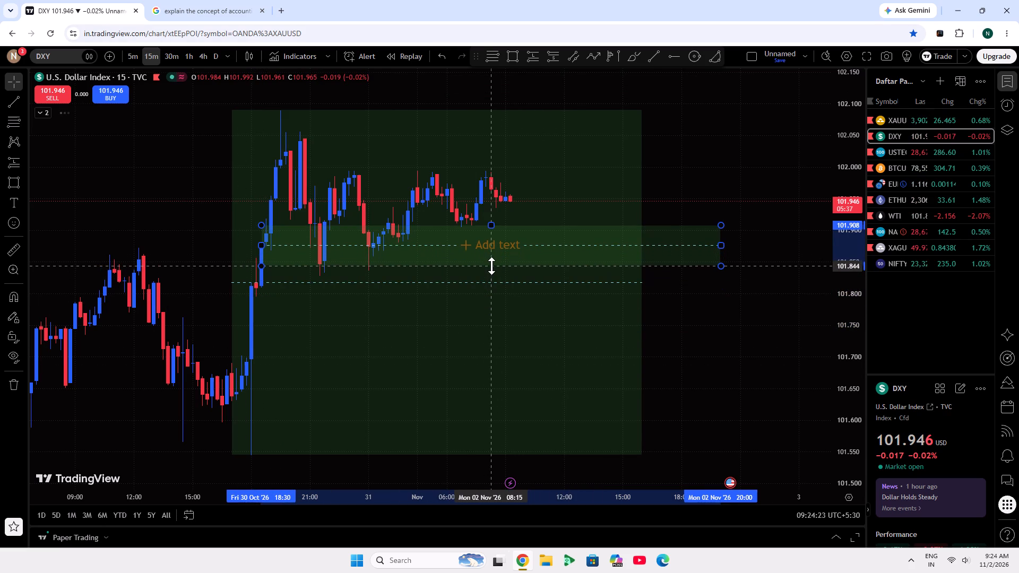
pyautogui.moveTo(725, 335); pyautogui.dragTo(704, 364)
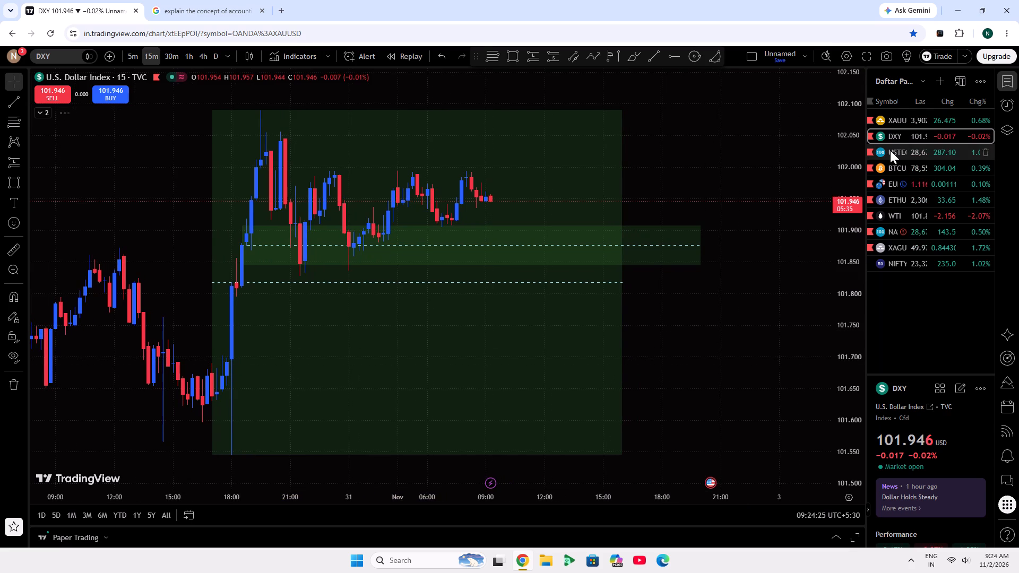
# On the USTEC chart, unlock the 112211 text label, move it clear of the candles to about 28,905, and lock it again.
pyautogui.click(890, 150)
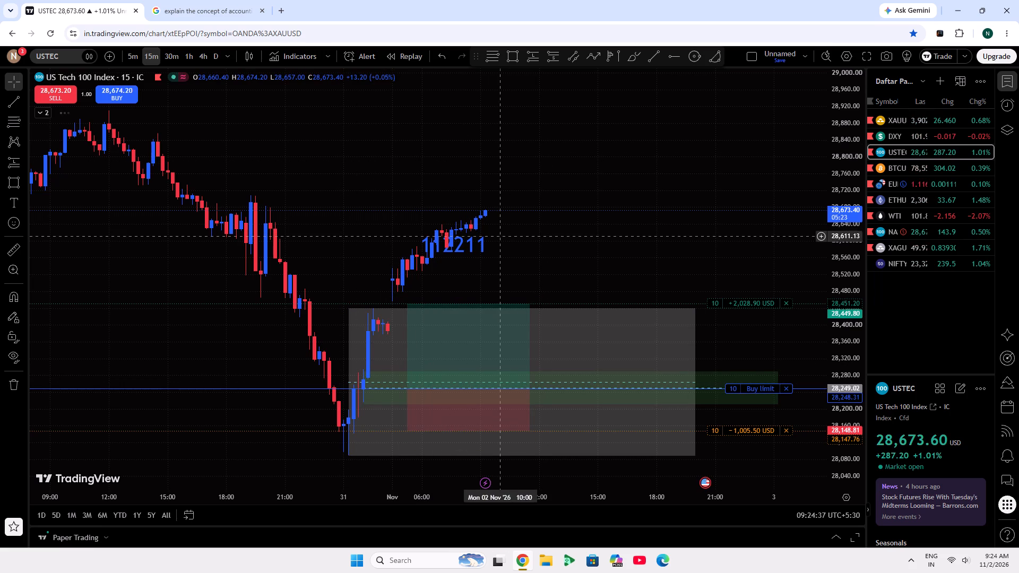
pyautogui.click(467, 249)
pyautogui.click(550, 83)
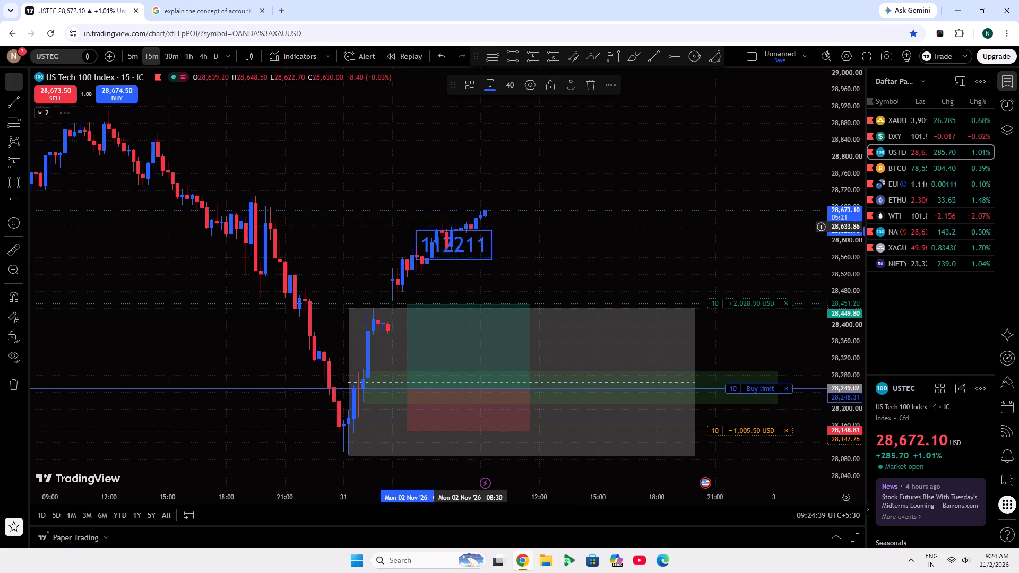
pyautogui.moveTo(473, 239); pyautogui.dragTo(632, 121)
pyautogui.click(554, 80)
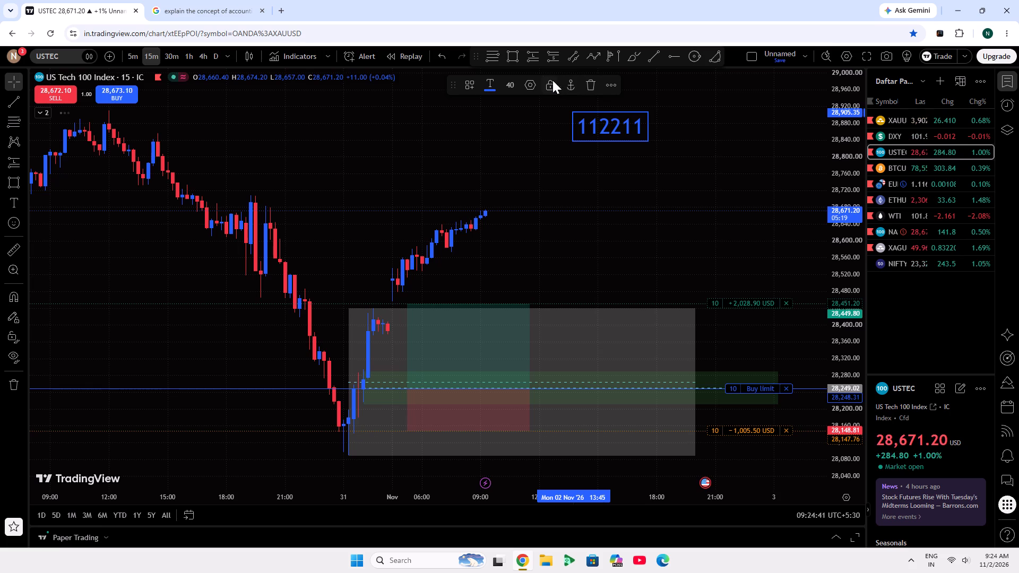
# Remove the unlocked drawings from the USTEC chart, keeping the locked text label.
pyautogui.click(8, 386)
pyautogui.click(56, 388)
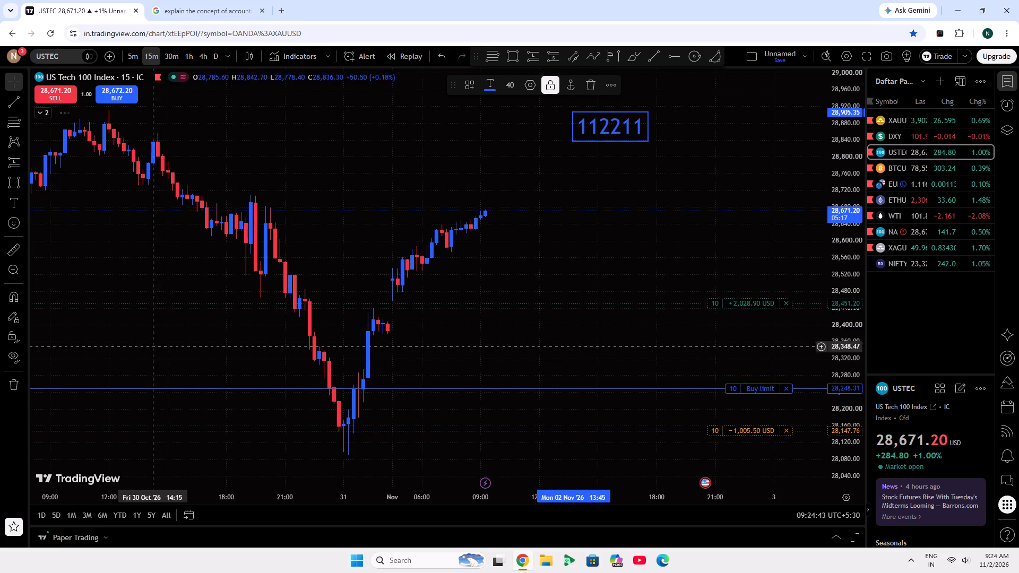
# Cancel the pending USTEC buy limit order for 10 units at 28,248.31.
pyautogui.click(790, 390)
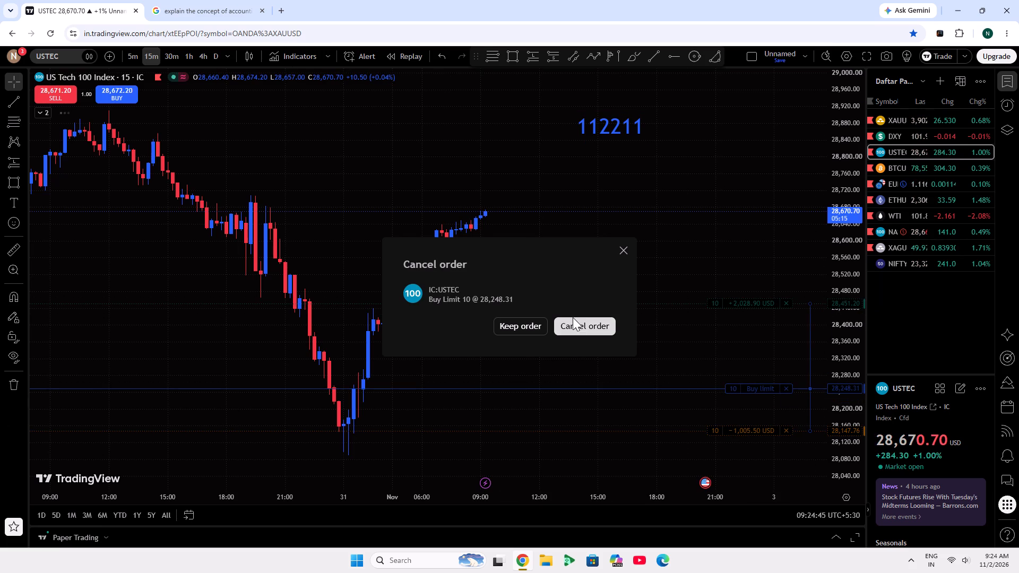
pyautogui.click(580, 337)
pyautogui.click(588, 326)
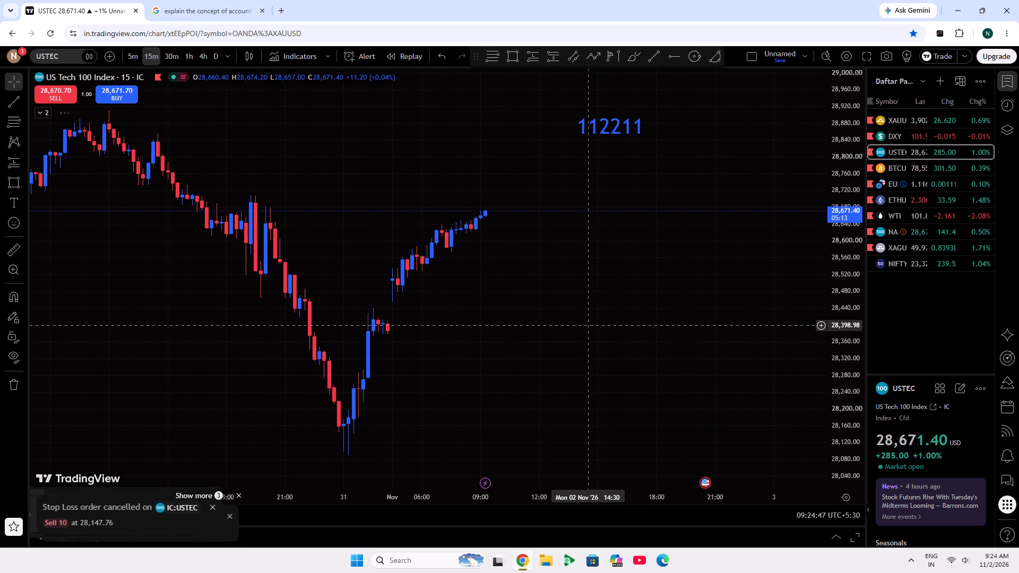
pyautogui.click(588, 325)
pyautogui.click(238, 482)
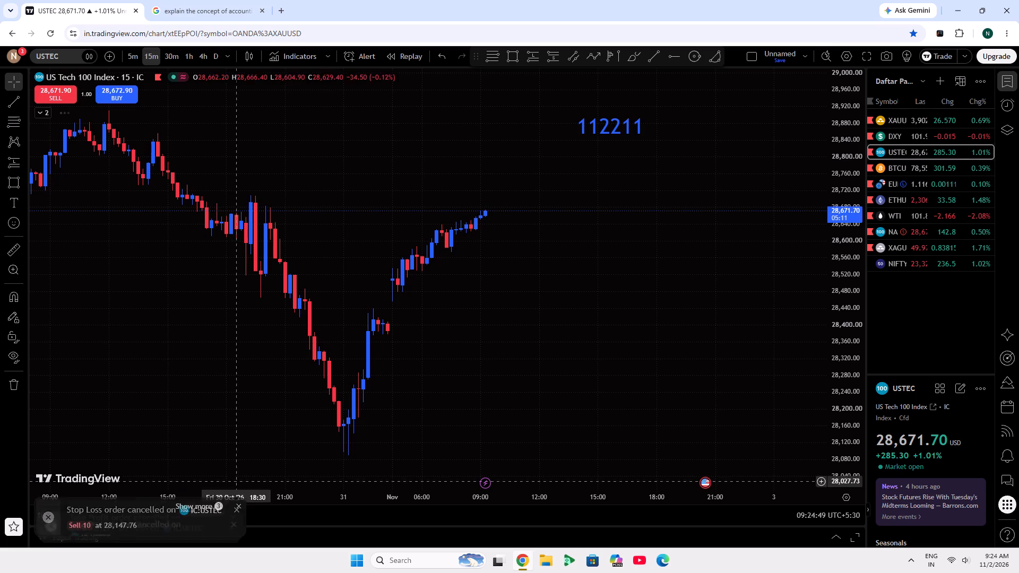
# Examine USTEC price action around the recent decline and recovery on the 5-minute and 15-minute timeframes.
pyautogui.scroll(5, 485, 288)
pyautogui.scroll(-5, 485, 288)
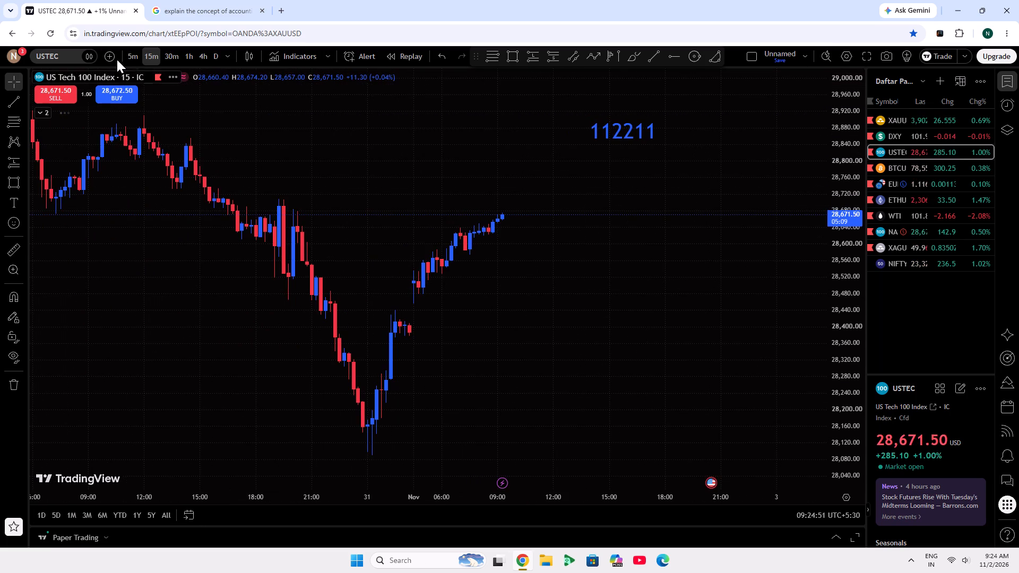
pyautogui.click(110, 59)
pyautogui.doubleClick(123, 51)
pyautogui.click(129, 54)
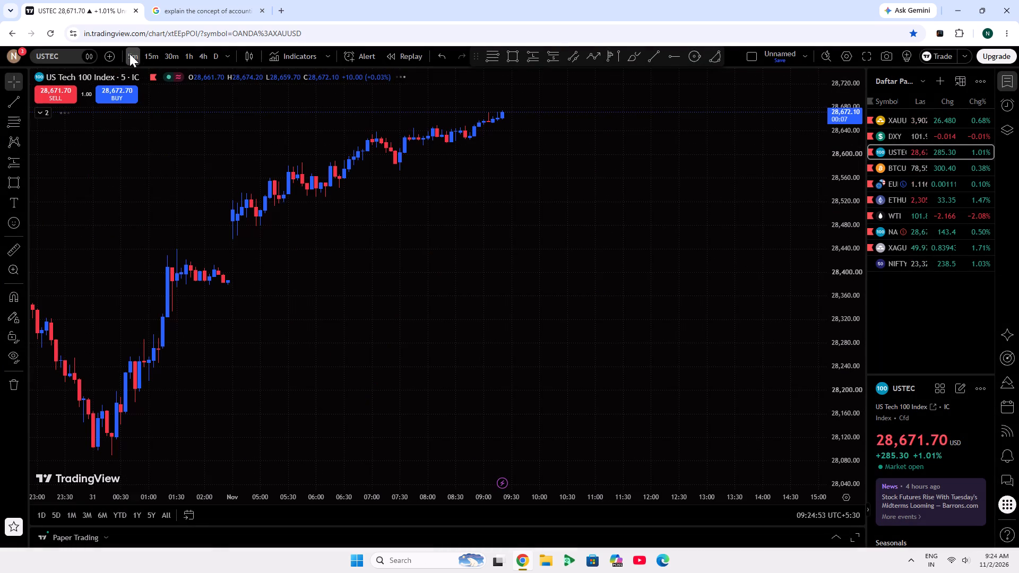
pyautogui.scroll(-5, 476, 338)
pyautogui.scroll(3, 476, 342)
pyautogui.scroll(-4, 476, 342)
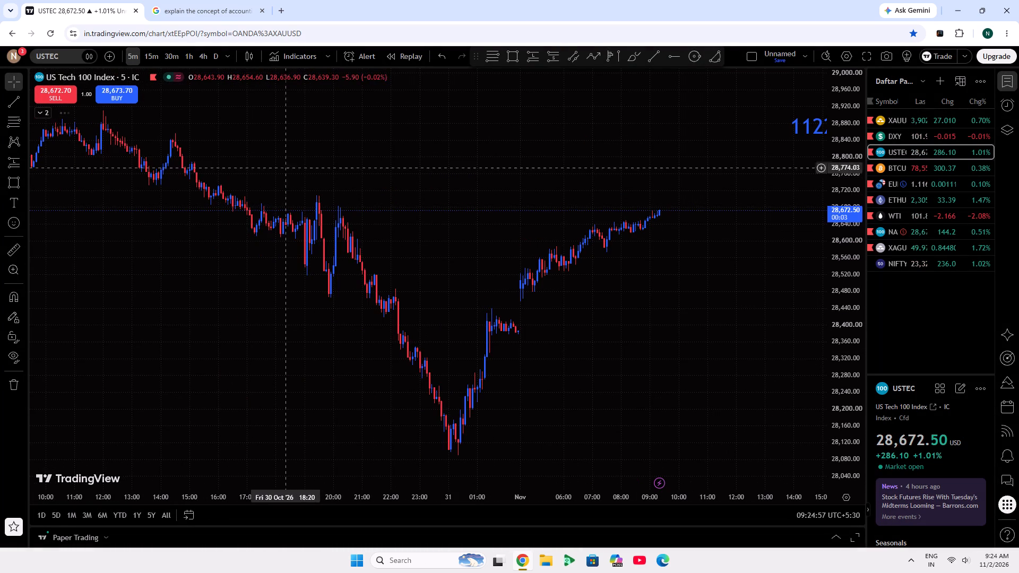
pyautogui.click(160, 51)
pyautogui.scroll(6, 310, 188)
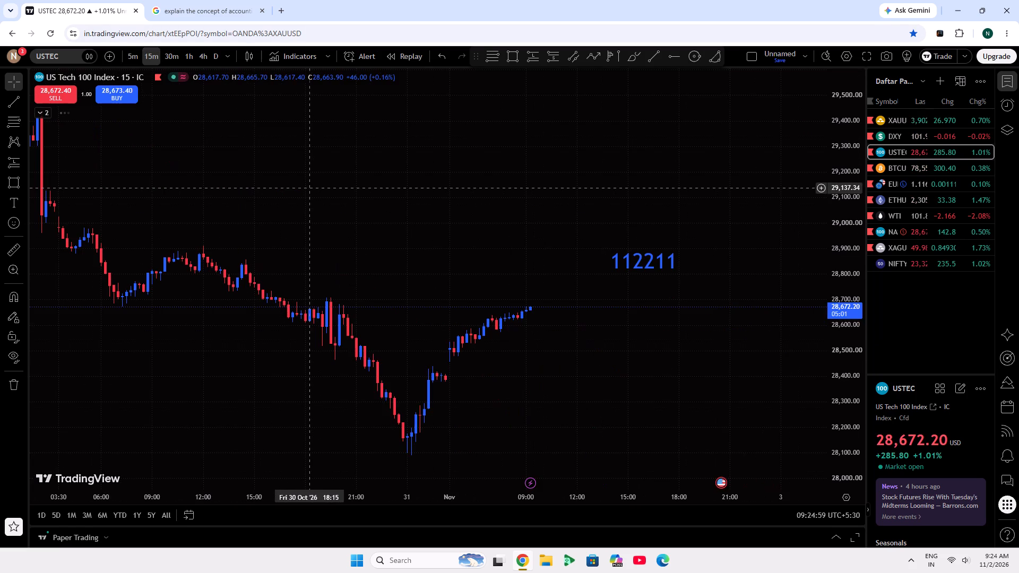
pyautogui.moveTo(396, 197); pyautogui.dragTo(270, 169)
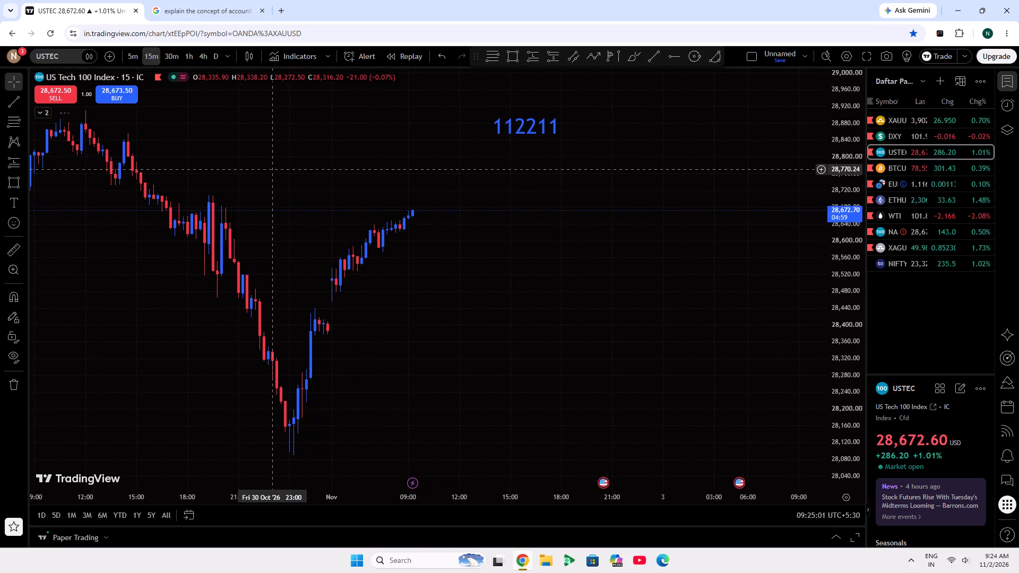
pyautogui.moveTo(270, 169); pyautogui.dragTo(269, 169)
pyautogui.scroll(-4, 467, 0)
# On the 15-minute BTCUSD chart, lower the long position drawing's stop level to about 77,457.
pyautogui.click(909, 162)
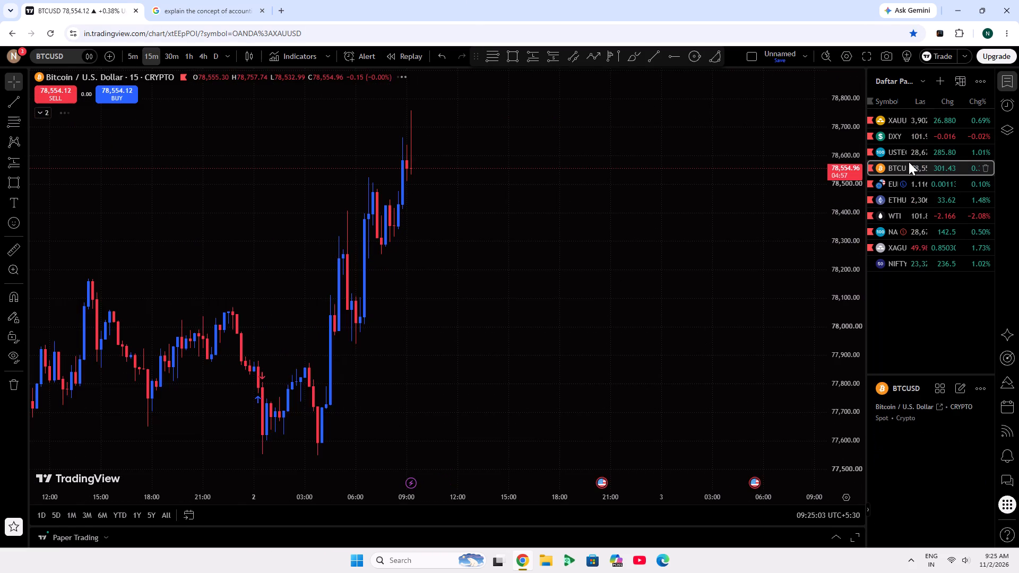
pyautogui.scroll(-4, 759, 275)
pyautogui.scroll(-3, 651, 0)
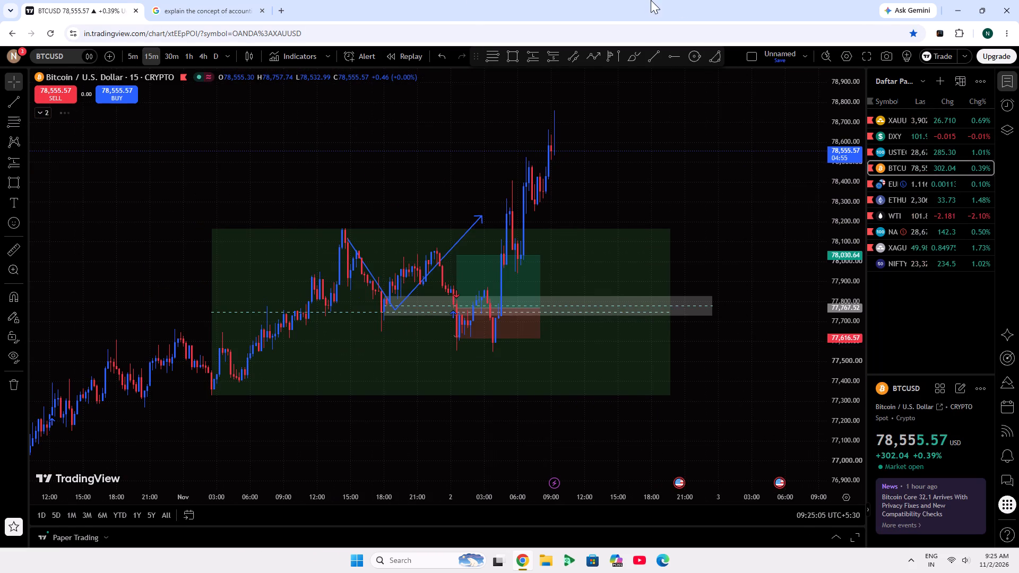
pyautogui.scroll(-1, 651, 0)
pyautogui.scroll(6, 659, 319)
pyautogui.moveTo(612, 312); pyautogui.dragTo(698, 329)
pyautogui.moveTo(694, 292); pyautogui.dragTo(730, 186)
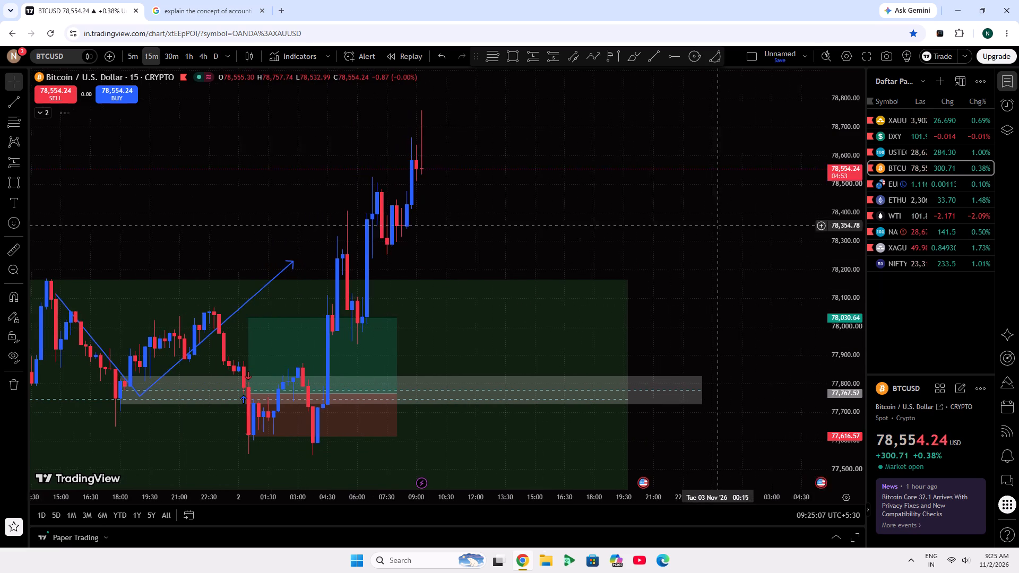
pyautogui.moveTo(730, 186); pyautogui.dragTo(761, 162)
pyautogui.moveTo(847, 349); pyautogui.dragTo(841, 324)
pyautogui.moveTo(741, 342); pyautogui.dragTo(739, 185)
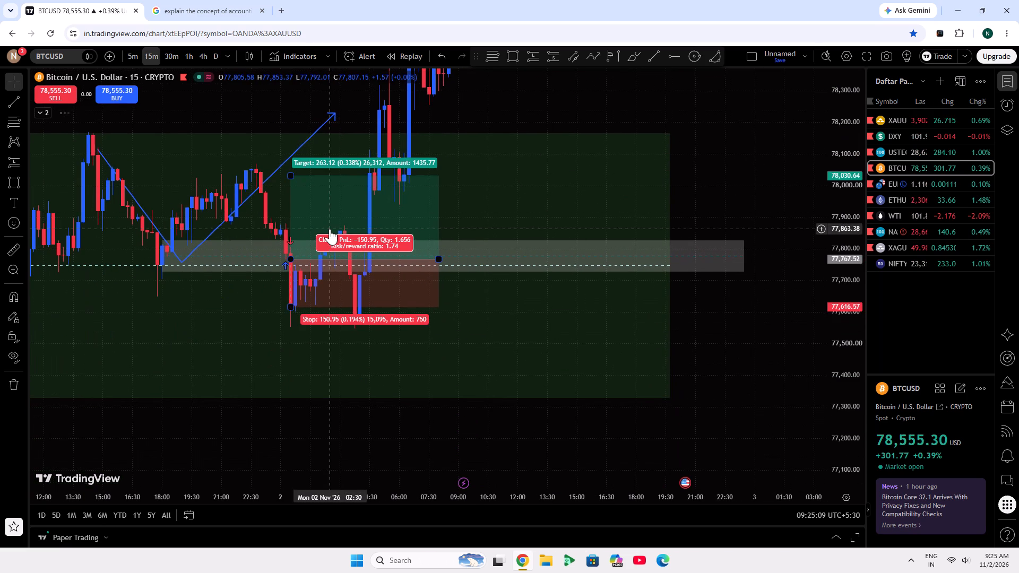
pyautogui.click(330, 229)
pyautogui.moveTo(289, 308); pyautogui.dragTo(291, 357)
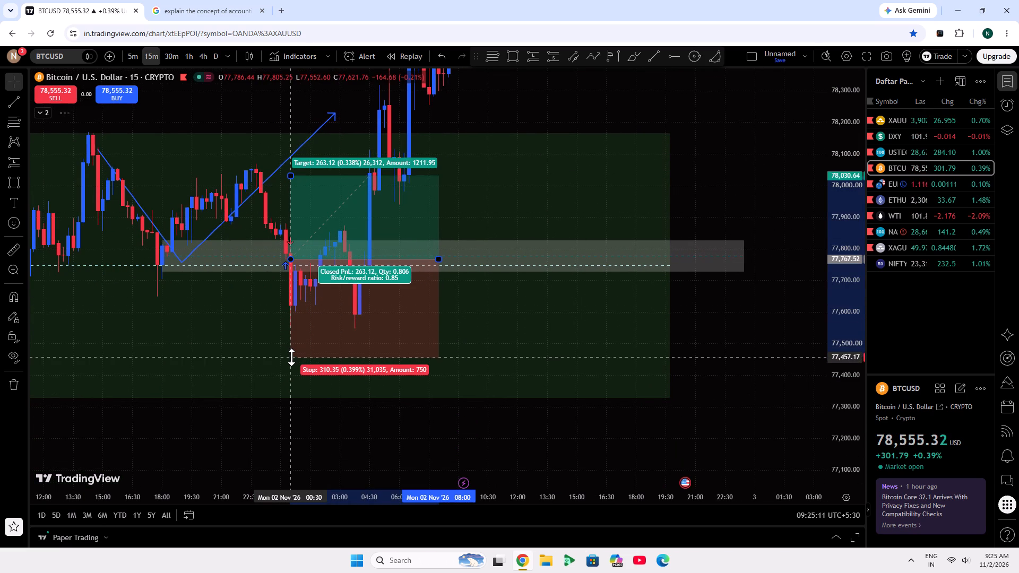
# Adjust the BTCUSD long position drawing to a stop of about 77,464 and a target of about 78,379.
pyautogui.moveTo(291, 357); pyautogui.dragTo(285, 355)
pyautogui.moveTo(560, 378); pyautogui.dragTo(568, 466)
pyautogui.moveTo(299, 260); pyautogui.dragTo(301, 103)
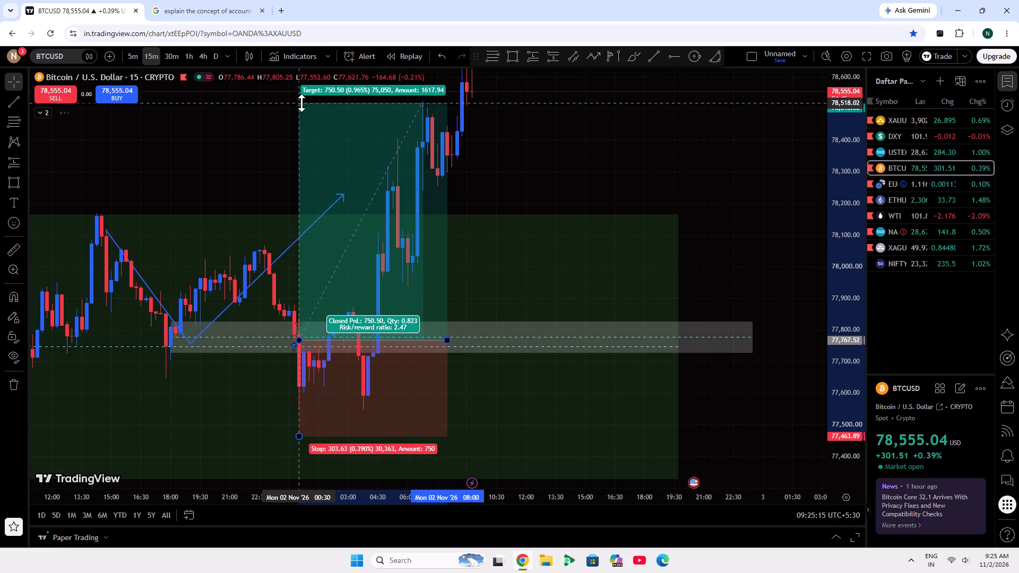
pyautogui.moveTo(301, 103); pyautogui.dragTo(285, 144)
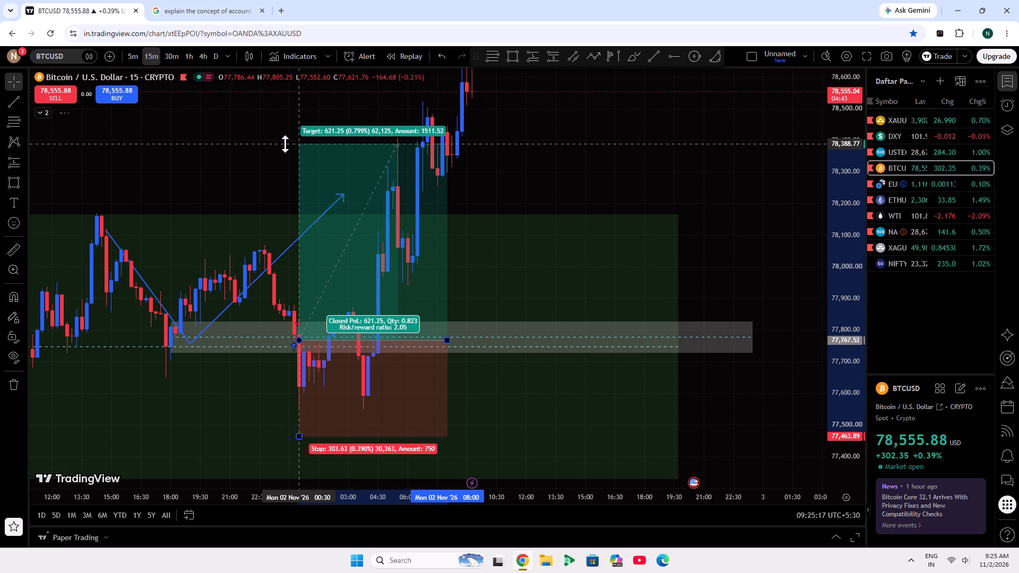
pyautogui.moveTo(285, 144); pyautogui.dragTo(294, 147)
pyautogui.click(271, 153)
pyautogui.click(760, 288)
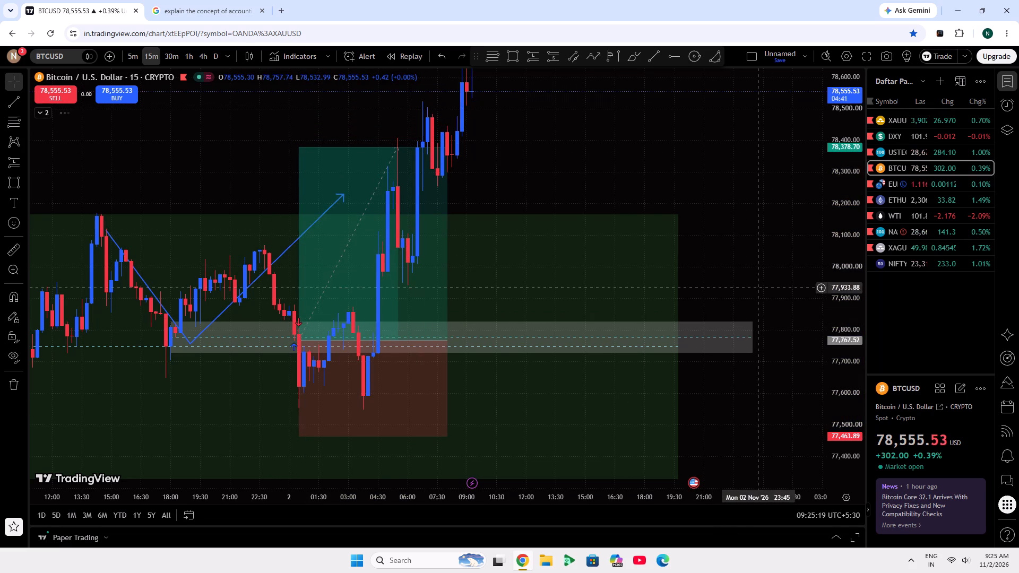
# Lower the BTCUSD long position drawing's stop to about 77,362 and raise its target to about 78,549.
pyautogui.doubleClick(835, 324)
pyautogui.scroll(-4, 726, 358)
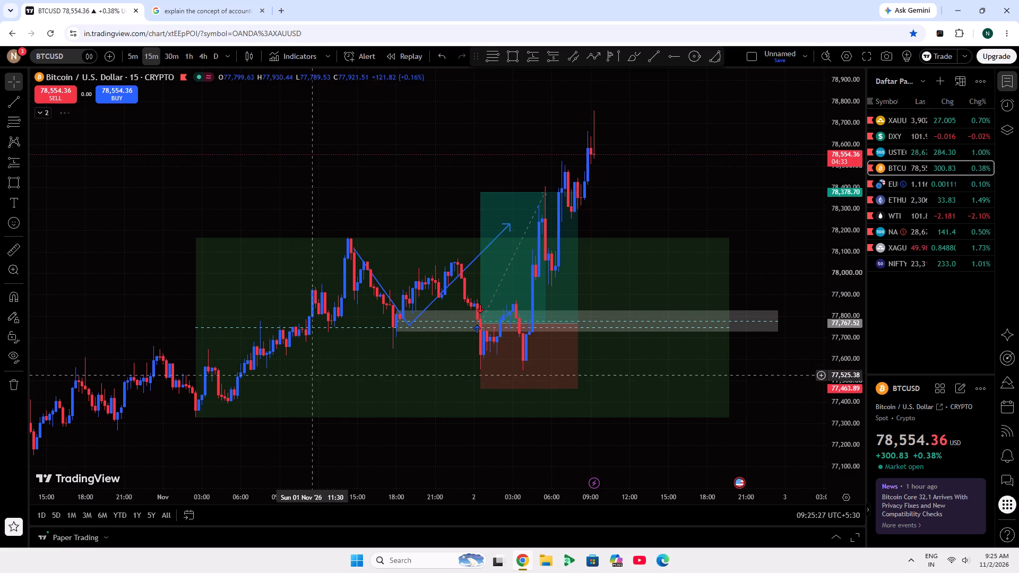
pyautogui.moveTo(479, 386); pyautogui.dragTo(486, 402)
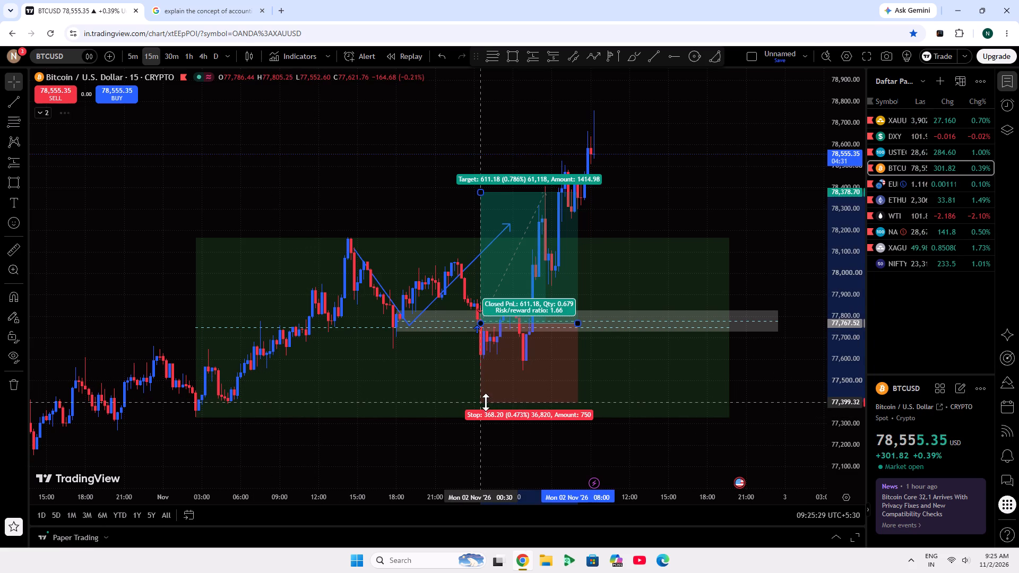
pyautogui.moveTo(486, 402); pyautogui.dragTo(493, 409)
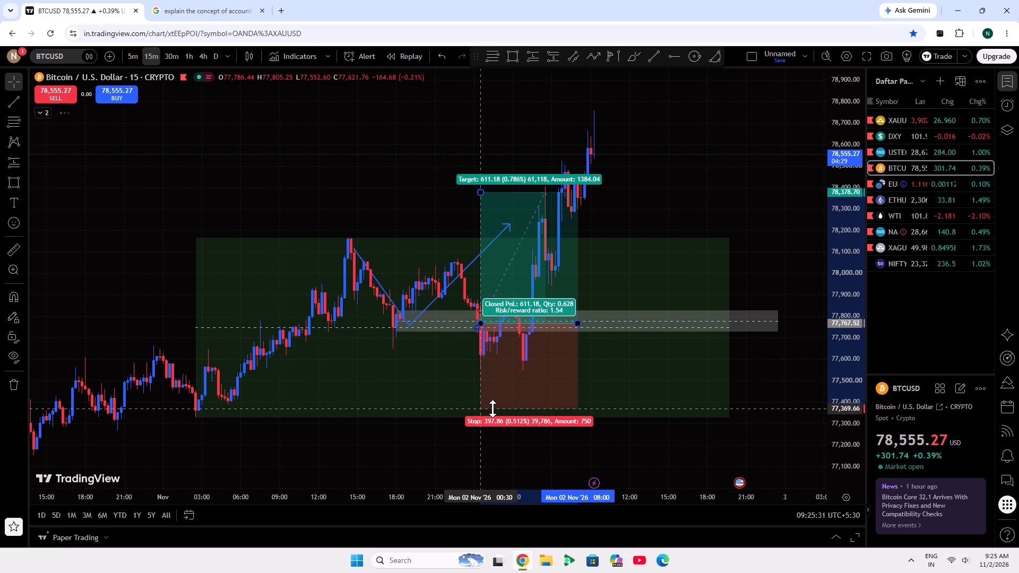
pyautogui.moveTo(493, 409); pyautogui.dragTo(496, 410)
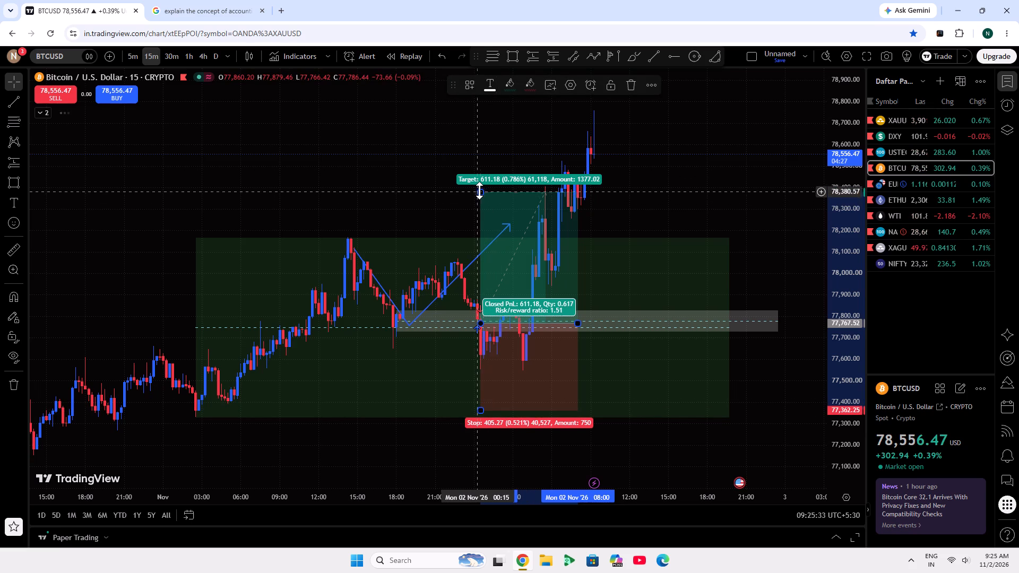
pyautogui.moveTo(480, 190); pyautogui.dragTo(496, 137)
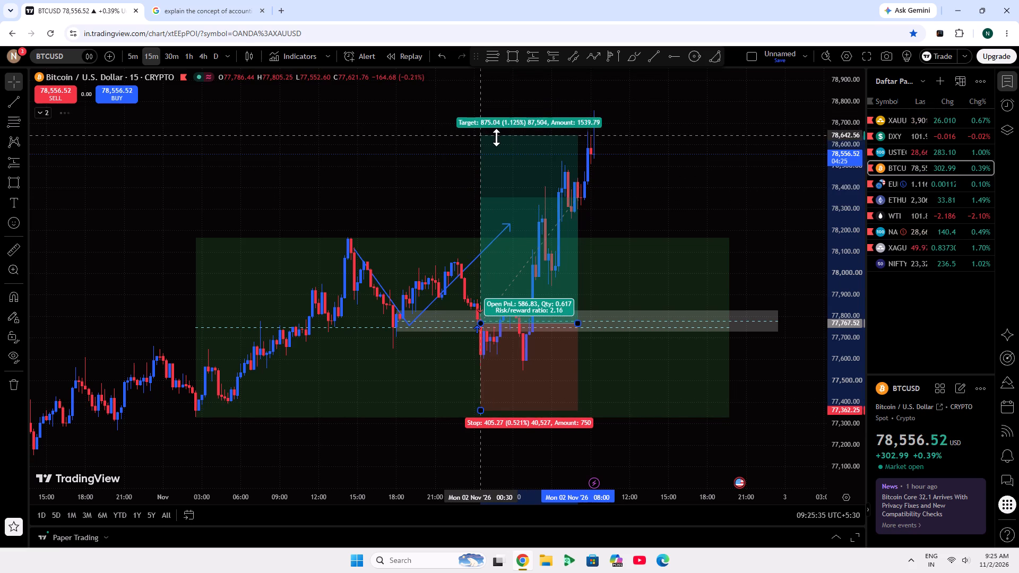
pyautogui.moveTo(496, 137); pyautogui.dragTo(500, 142)
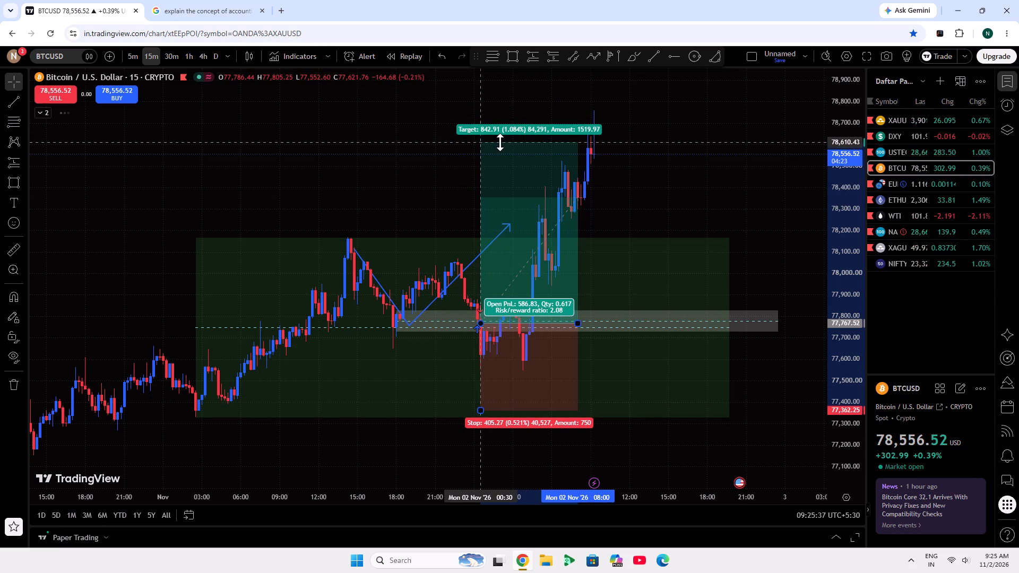
pyautogui.moveTo(500, 142); pyautogui.dragTo(526, 155)
pyautogui.click(844, 242)
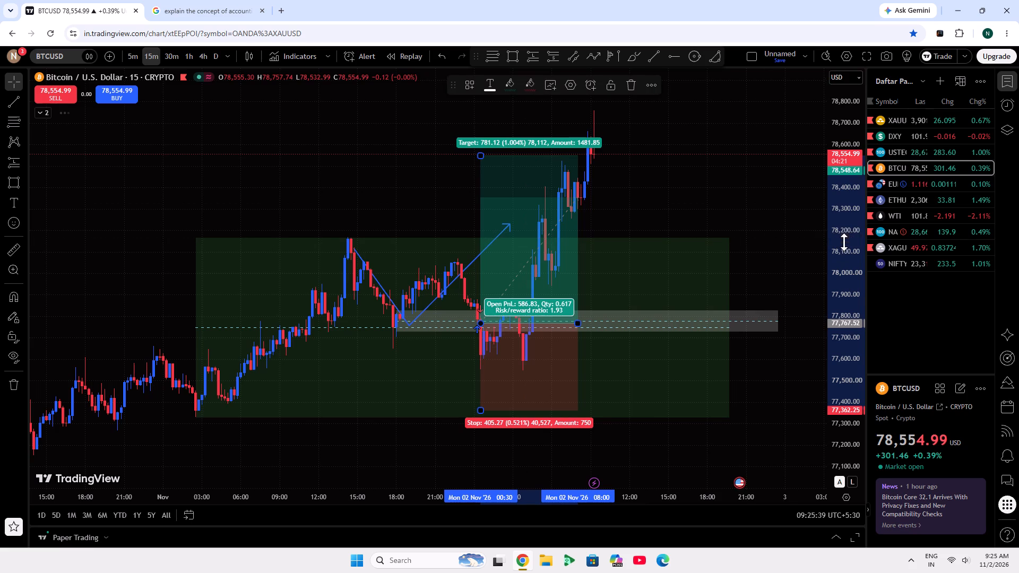
pyautogui.click(691, 231)
# Examine BTCUSD price action around the long position drawing and the grey zone on the 15-minute chart.
pyautogui.scroll(-4, 691, 231)
pyautogui.scroll(6, 691, 231)
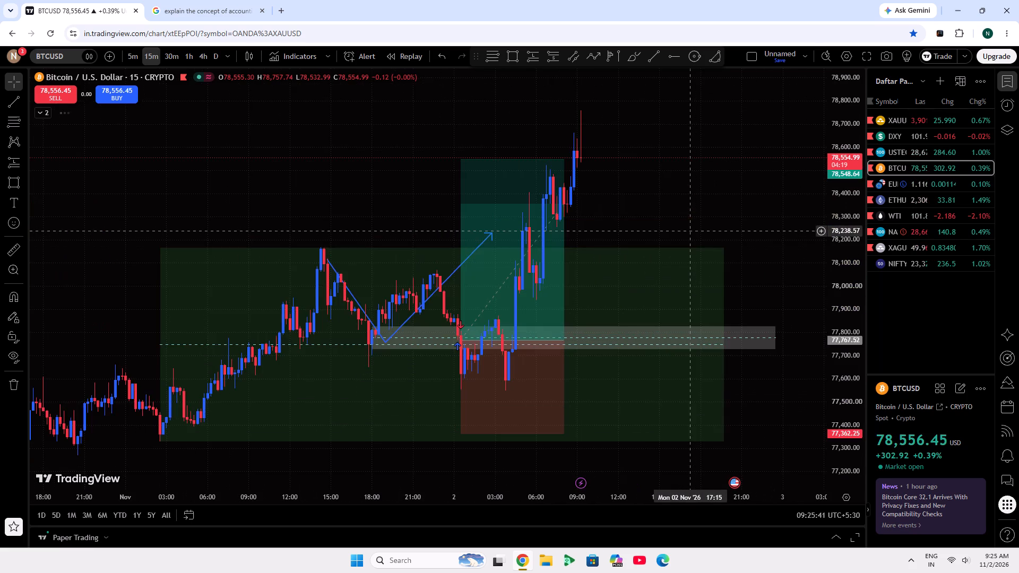
pyautogui.scroll(5, 691, 231)
pyautogui.scroll(-4, 691, 231)
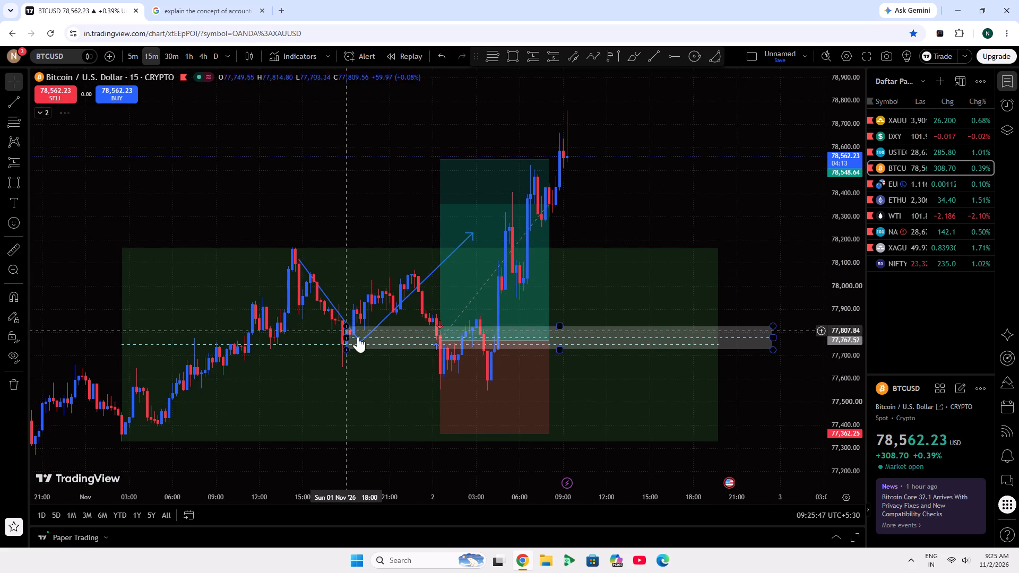
pyautogui.moveTo(421, 204); pyautogui.dragTo(298, 179)
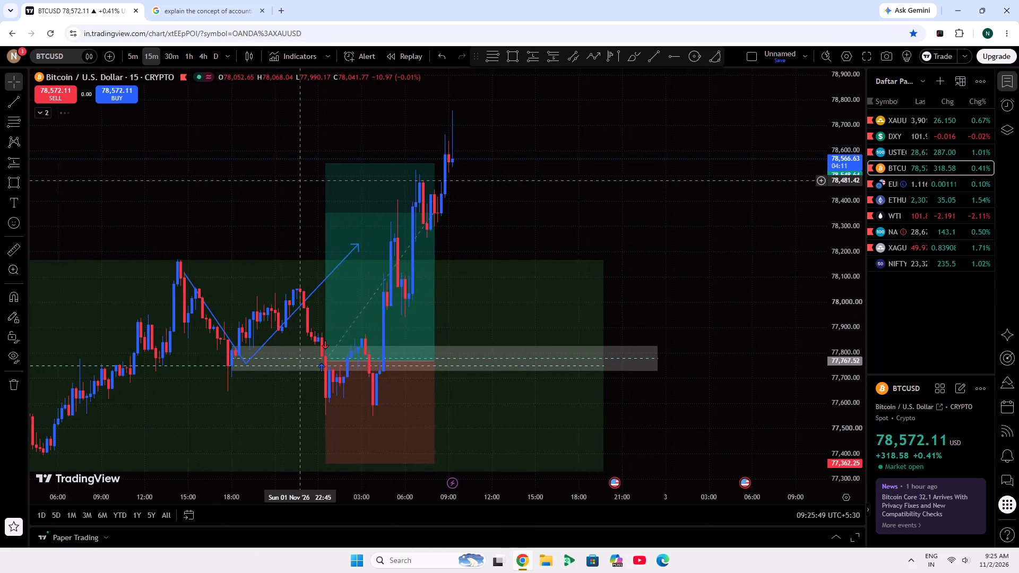
pyautogui.moveTo(298, 179); pyautogui.dragTo(288, 178)
pyautogui.scroll(-3, 817, 203)
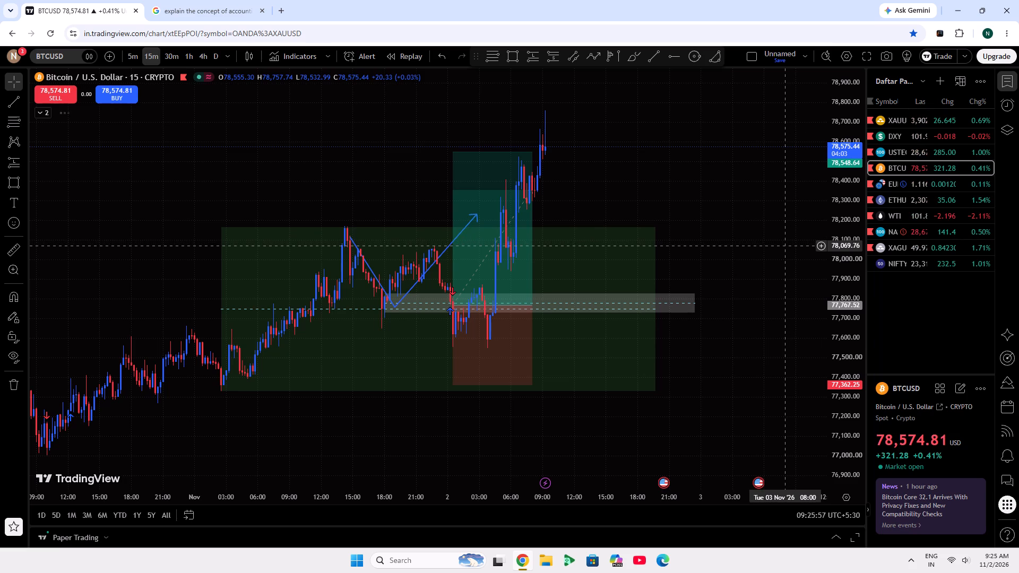
# Switch to the EURUSD chart, frame the open long trade, and dismiss the advertisement.
pyautogui.click(914, 191)
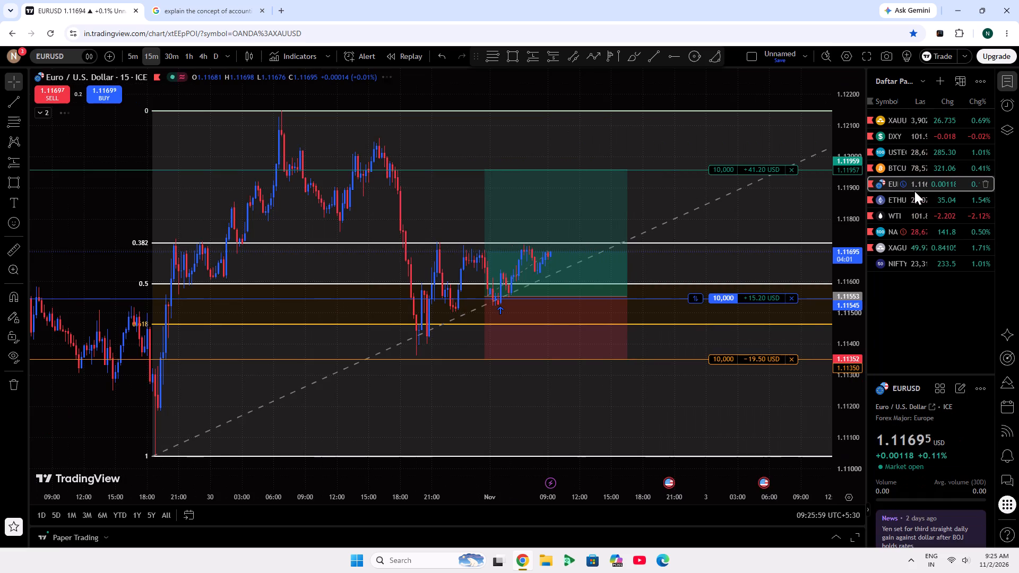
pyautogui.scroll(4, 735, 429)
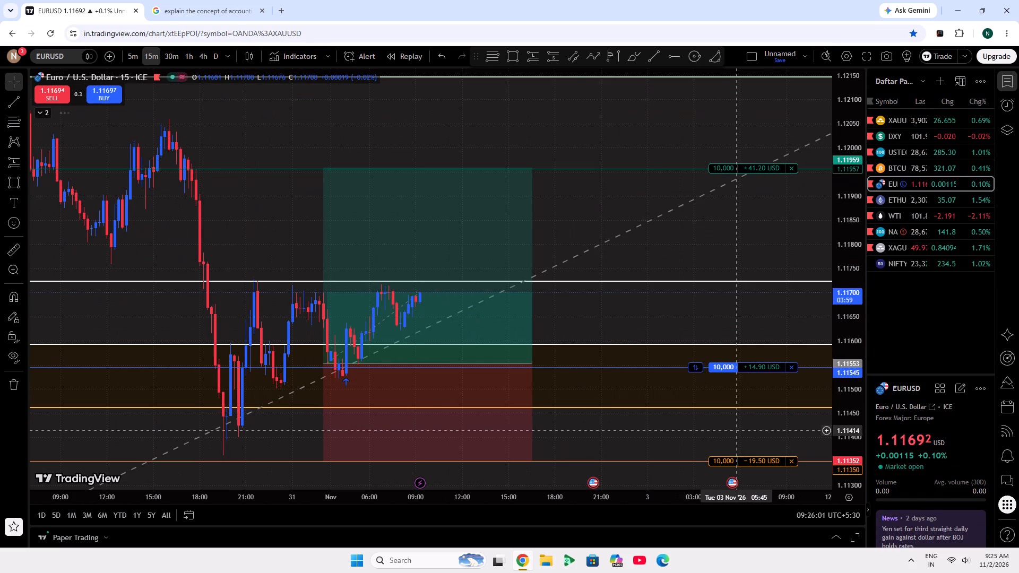
pyautogui.moveTo(578, 332); pyautogui.dragTo(525, 310)
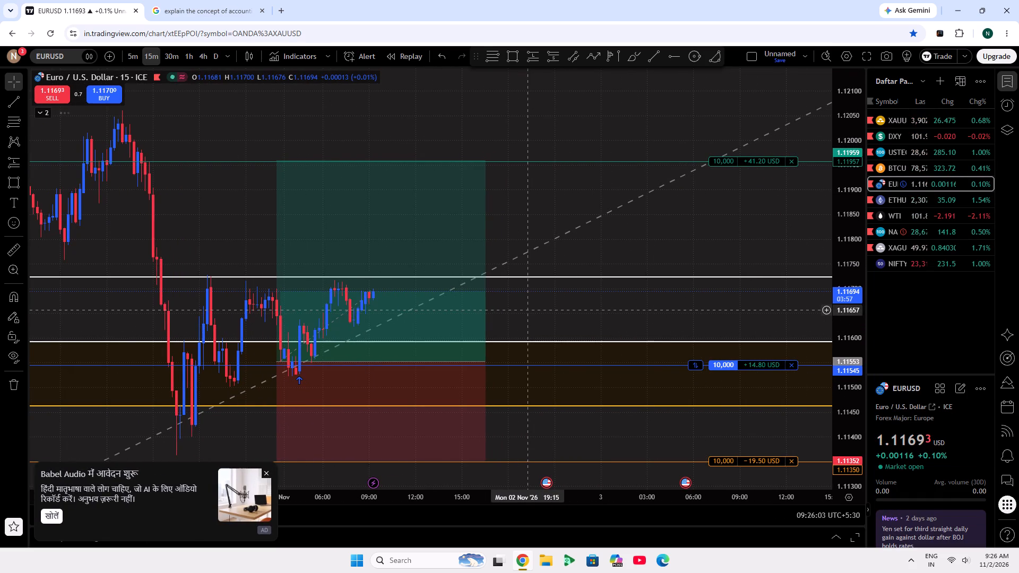
pyautogui.click(266, 477)
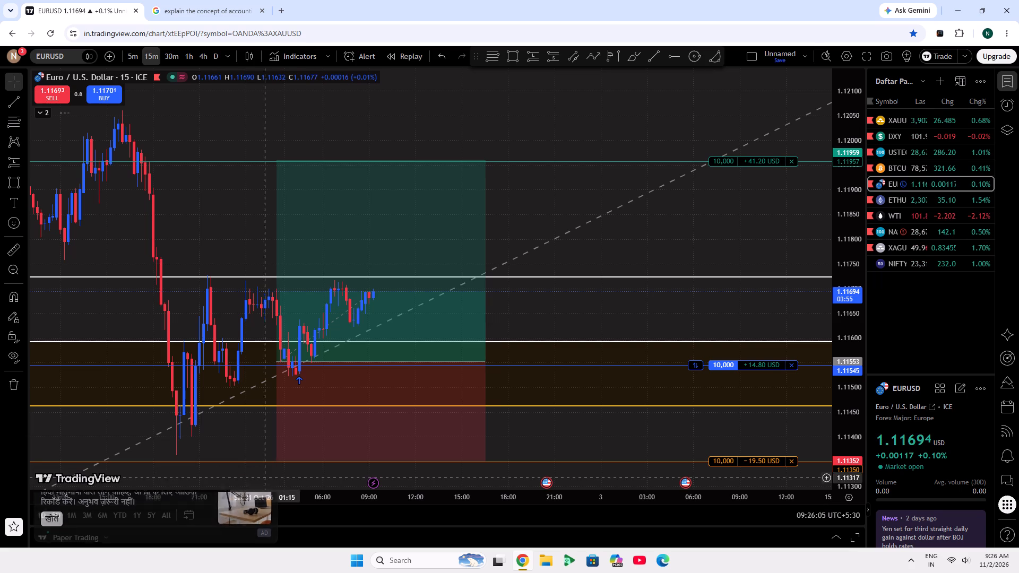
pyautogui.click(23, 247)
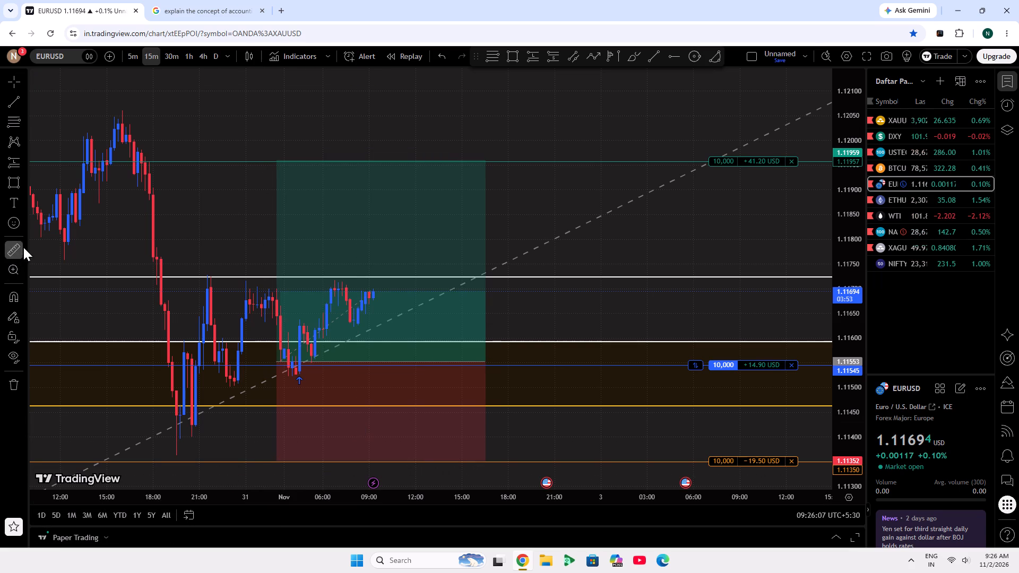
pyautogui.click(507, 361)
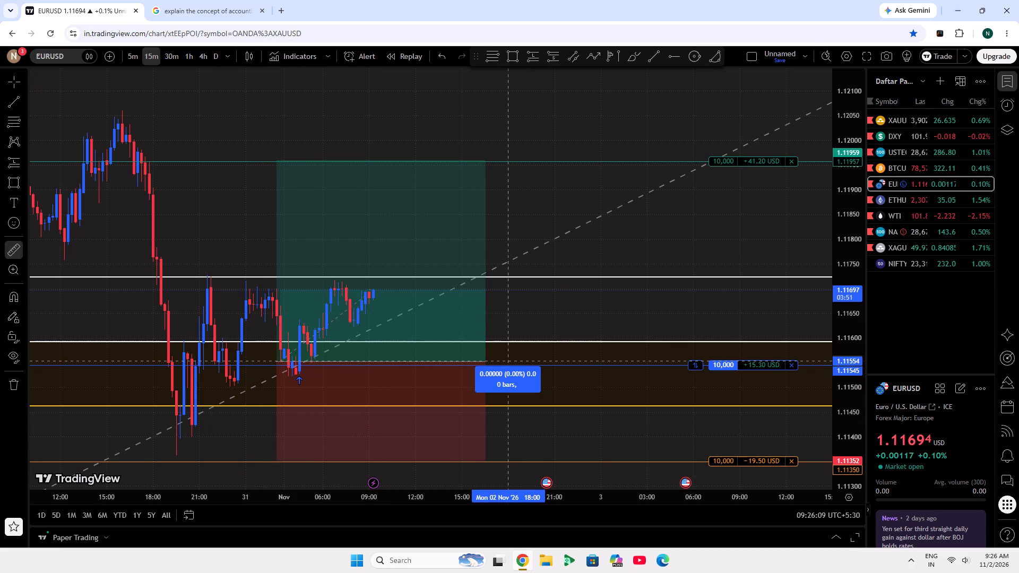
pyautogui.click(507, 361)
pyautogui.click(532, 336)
# Move the EURUSD long position drawing so its entry aligns with the open trade at 1.11545.
pyautogui.moveTo(448, 340); pyautogui.dragTo(446, 345)
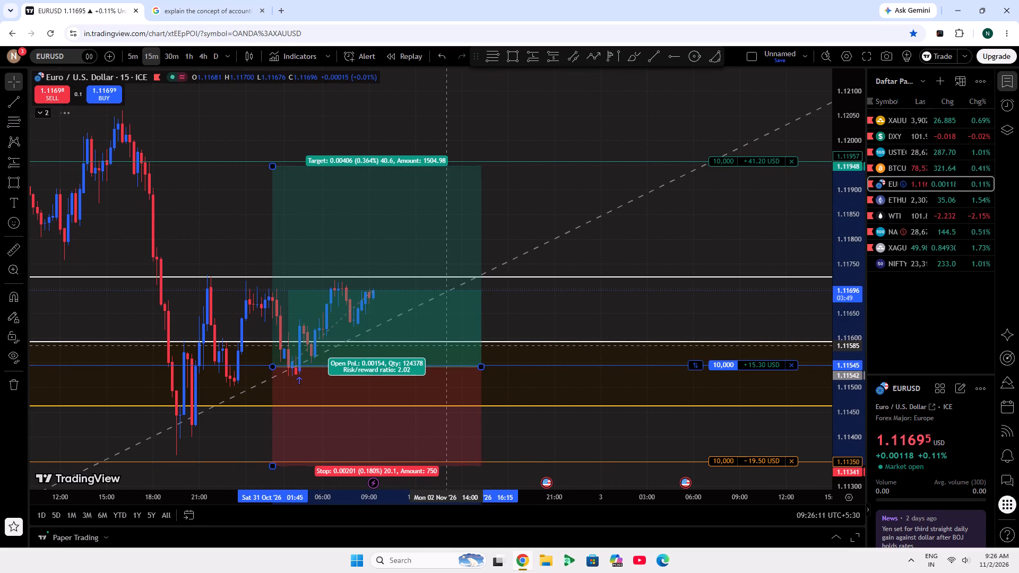
pyautogui.moveTo(446, 345); pyautogui.dragTo(452, 343)
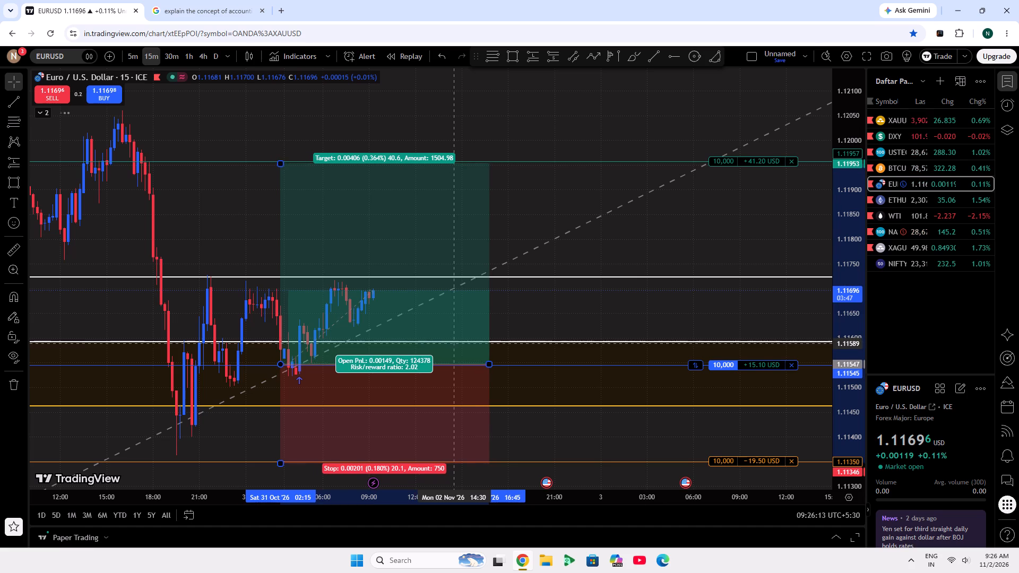
pyautogui.moveTo(452, 343); pyautogui.dragTo(454, 344)
pyautogui.click(604, 298)
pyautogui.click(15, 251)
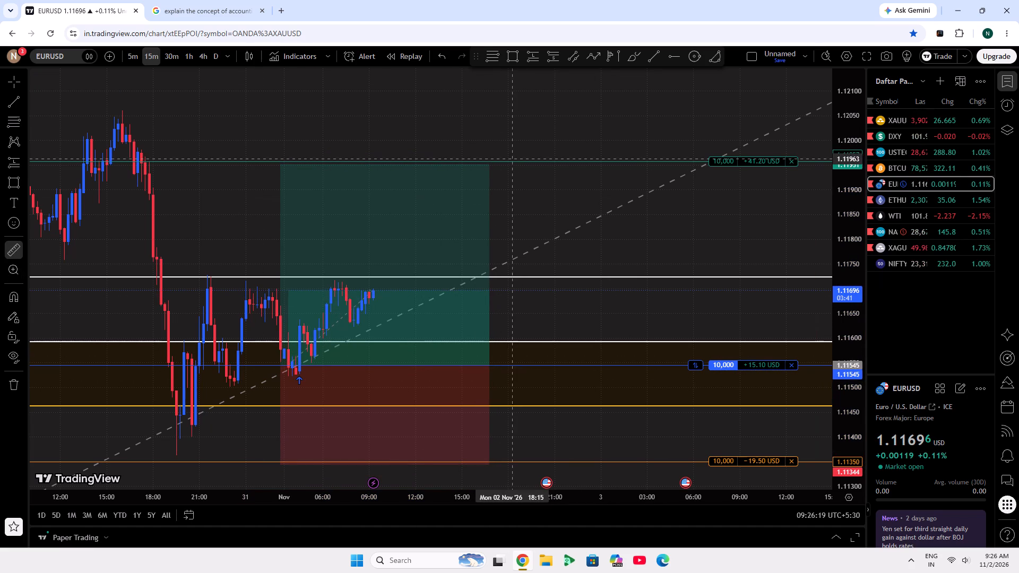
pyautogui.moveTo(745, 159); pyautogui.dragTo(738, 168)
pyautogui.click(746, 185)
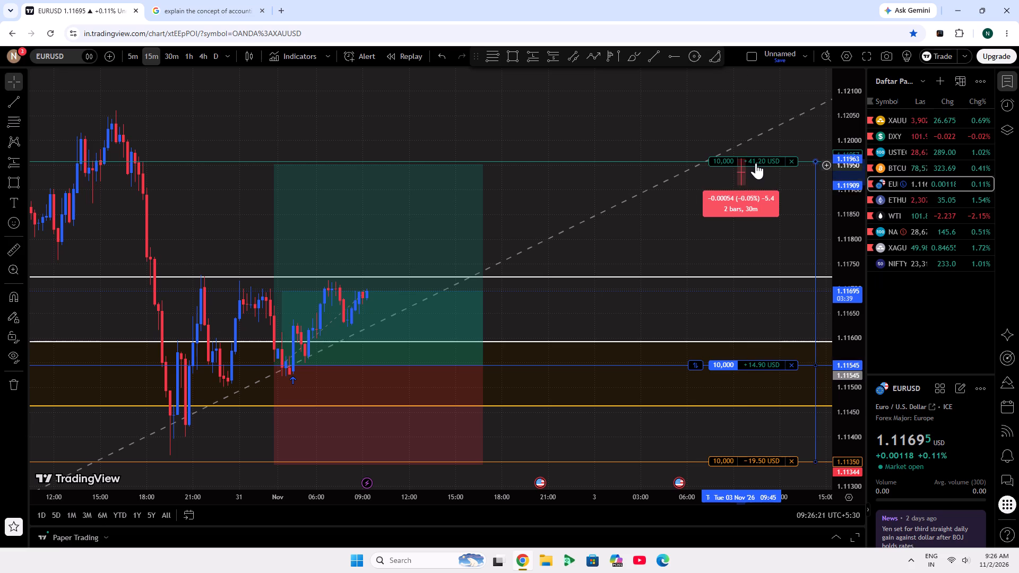
# Modify the EURUSD trade's take profit to 1.11952 and stop loss to 1.11343.
pyautogui.click(756, 163)
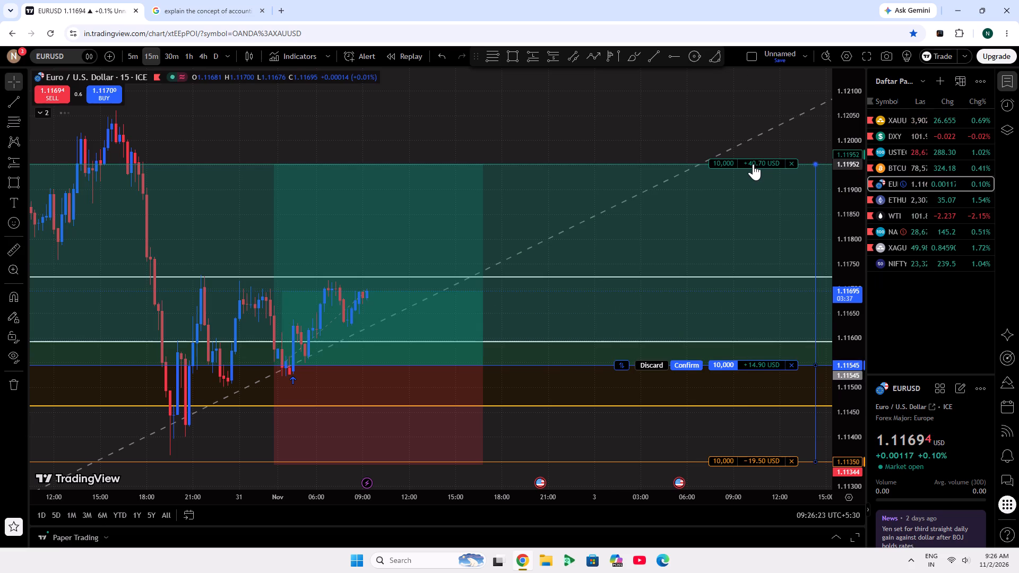
pyautogui.click(741, 462)
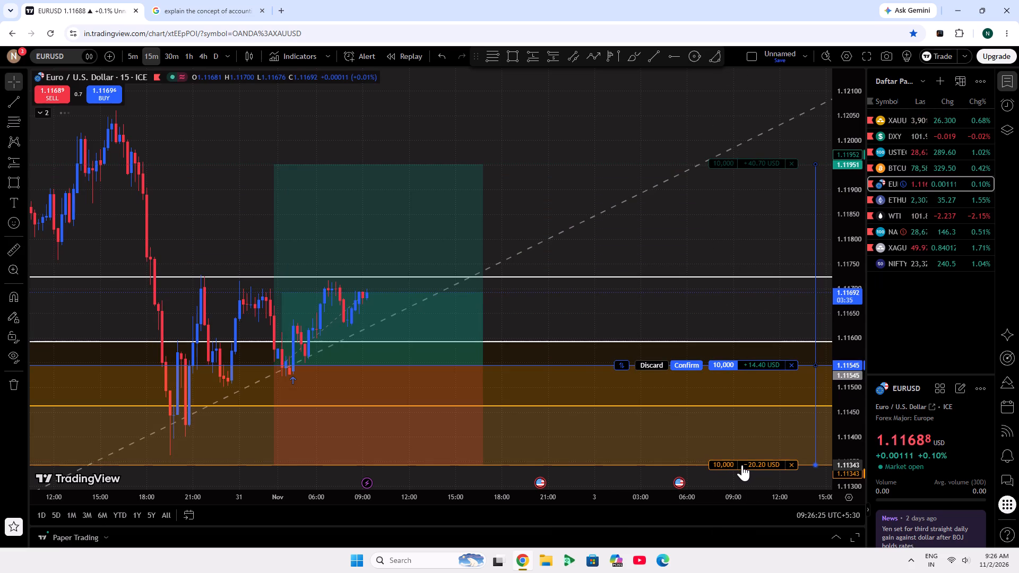
pyautogui.click(692, 368)
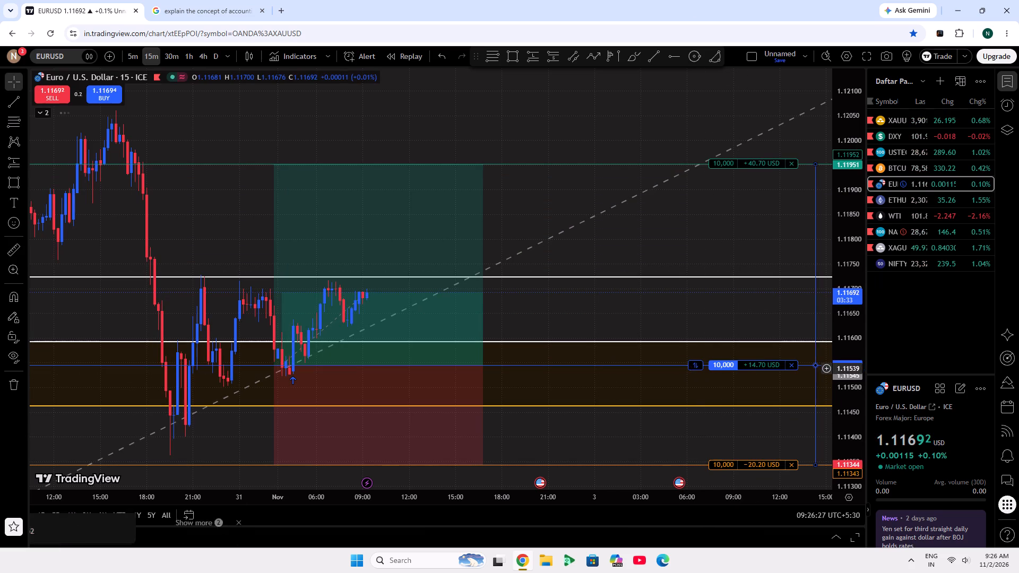
# Measure the price distance from the EURUSD trade entry at 1.11545 up to about 1.11758.
pyautogui.scroll(-5, 697, 0)
pyautogui.click(8, 248)
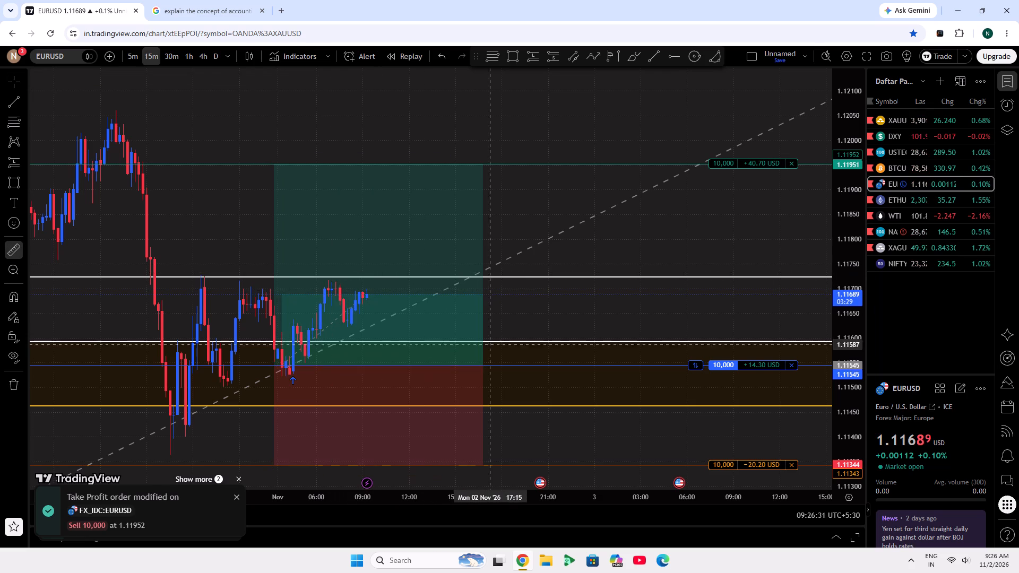
pyautogui.click(496, 365)
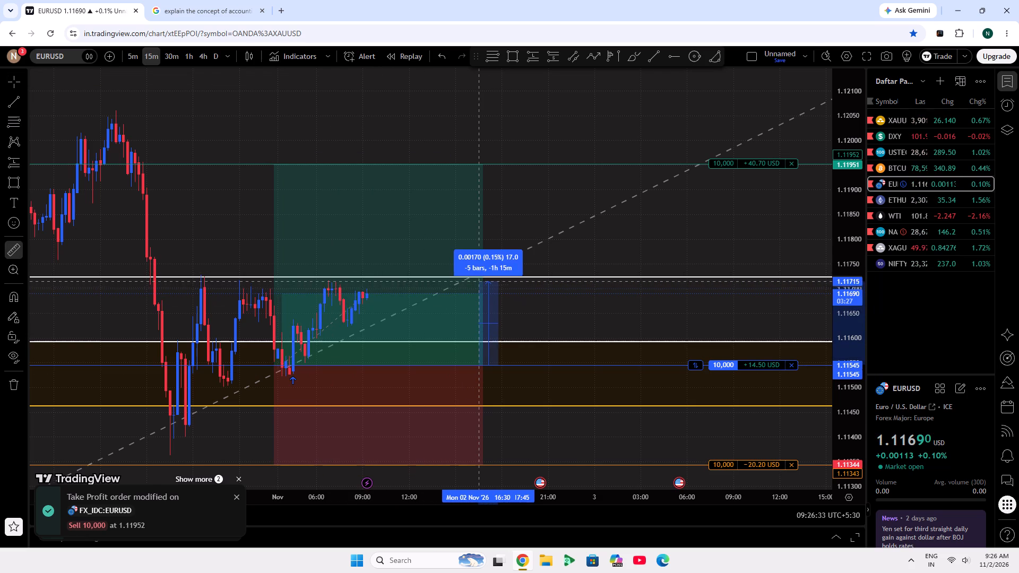
pyautogui.click(478, 260)
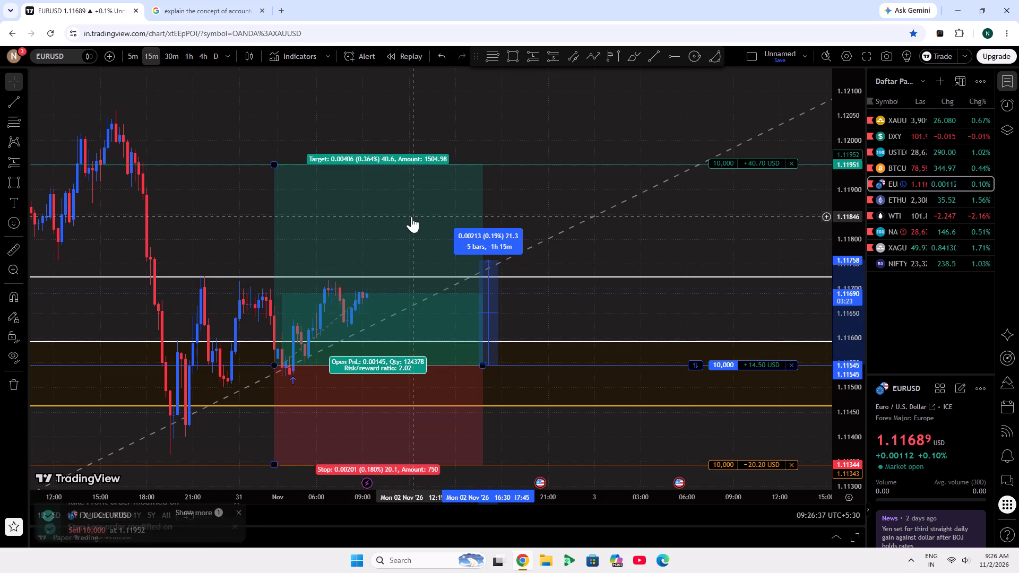
pyautogui.click(549, 317)
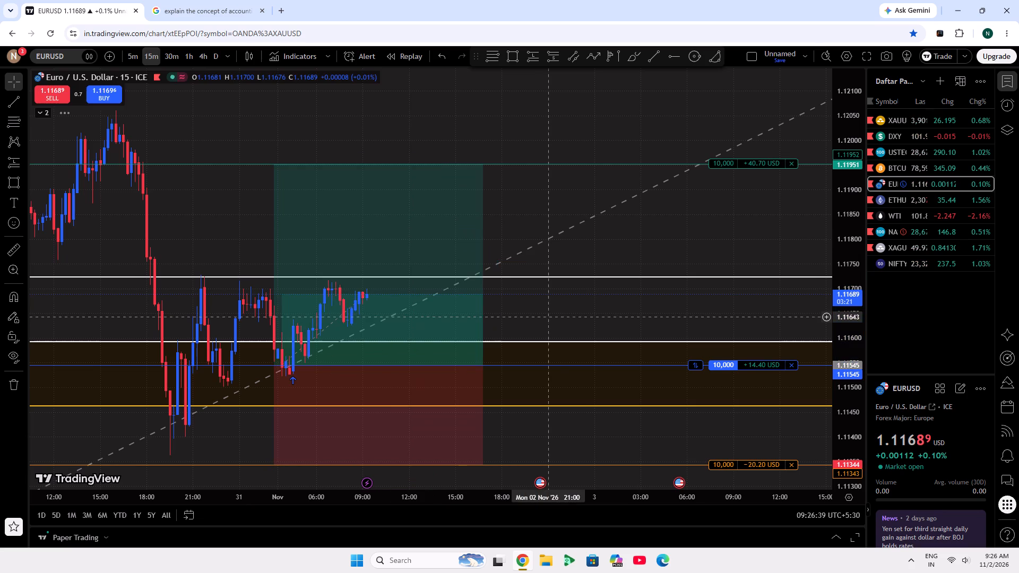
# Move the EURUSD trade's stop loss up to 1.11565, above the entry price, and submit the modification.
pyautogui.moveTo(754, 462); pyautogui.dragTo(651, 360)
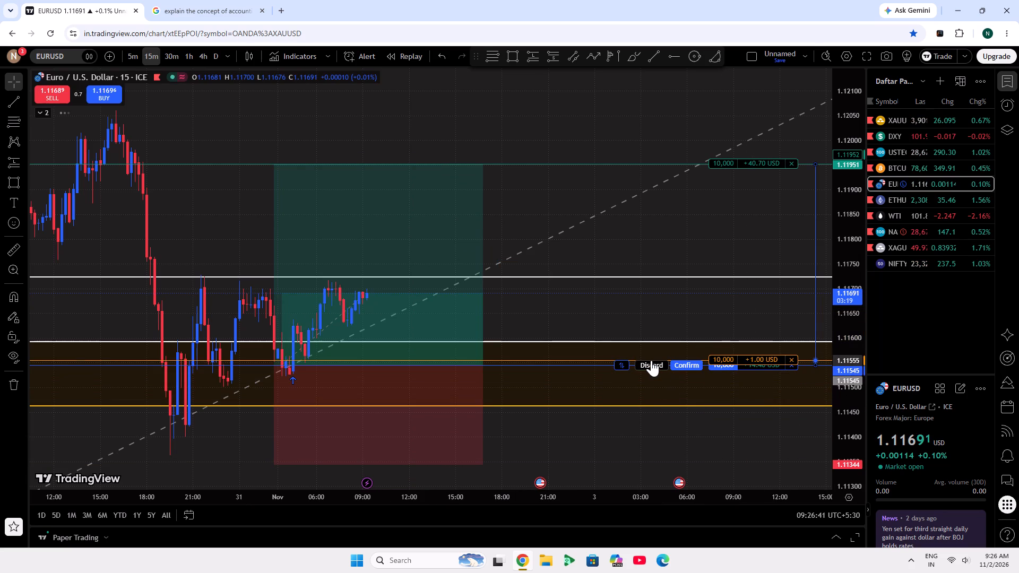
pyautogui.moveTo(651, 360); pyautogui.dragTo(643, 357)
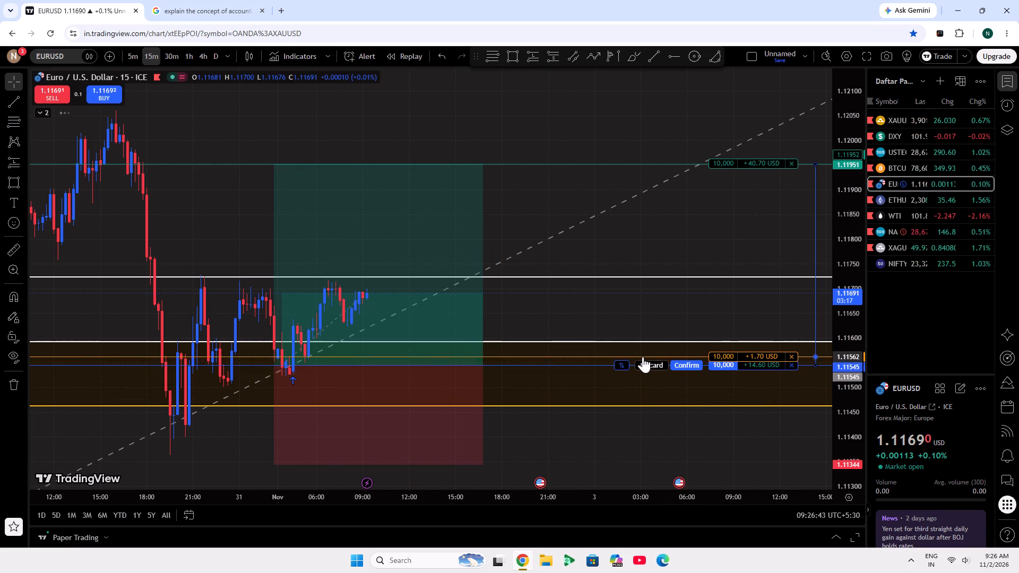
pyautogui.moveTo(643, 357); pyautogui.dragTo(638, 355)
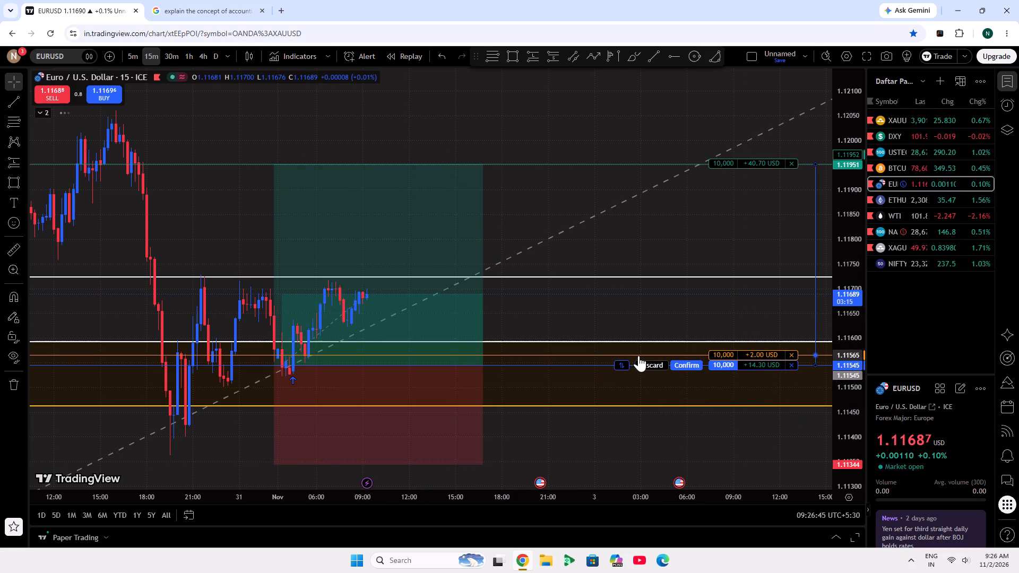
pyautogui.moveTo(638, 355); pyautogui.dragTo(637, 355)
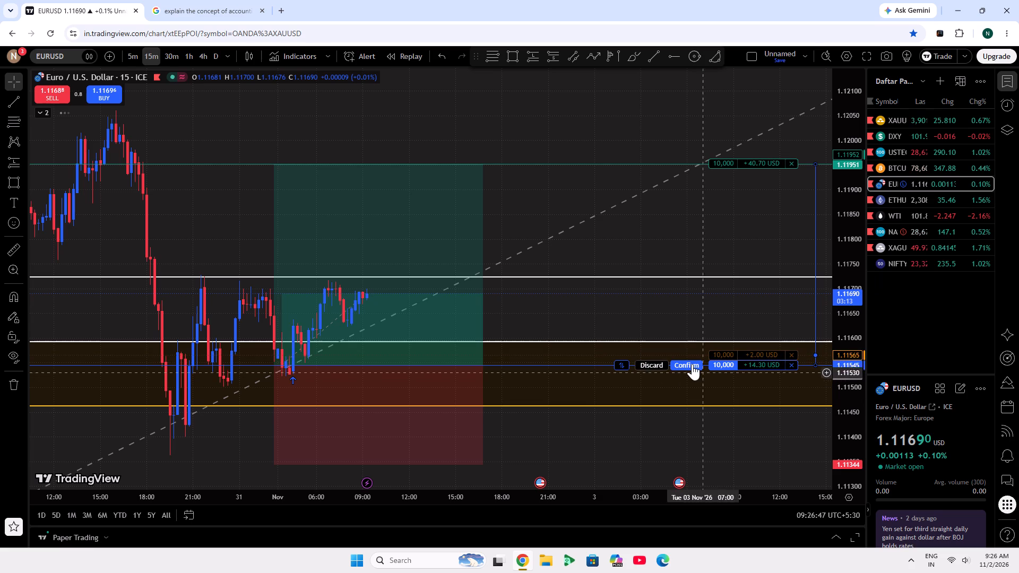
pyautogui.click(689, 363)
# Review the open paper trading positions and their take profit and stop loss levels, and return to the full chart.
pyautogui.scroll(-4, 595, 0)
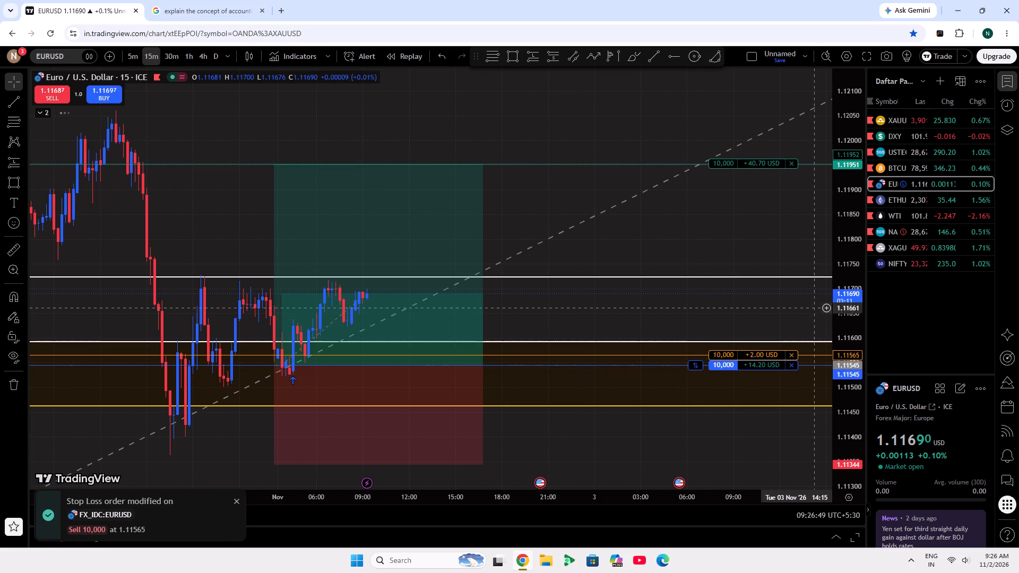
pyautogui.click(824, 531)
pyautogui.click(828, 533)
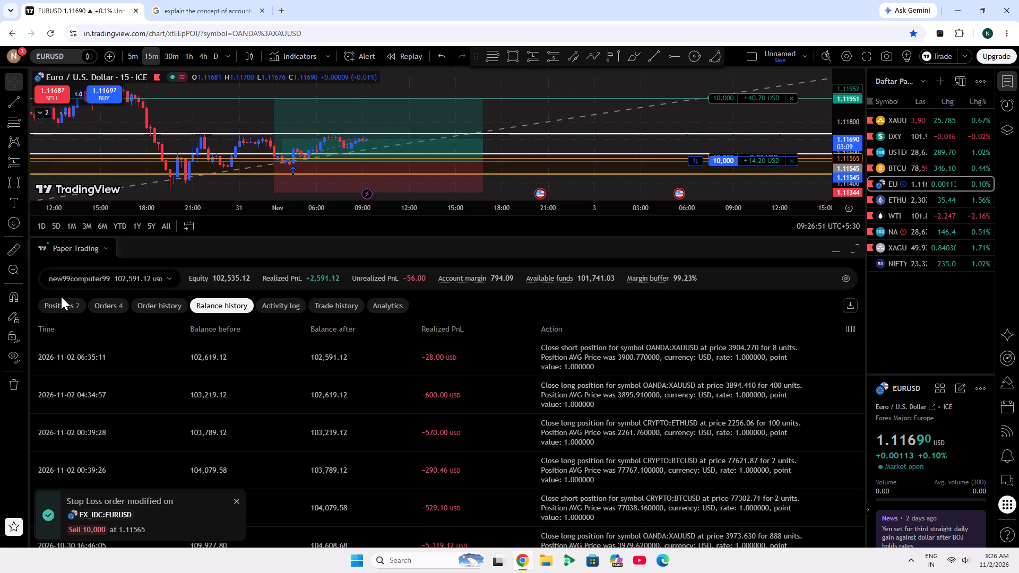
pyautogui.click(62, 305)
pyautogui.scroll(-5, 410, 0)
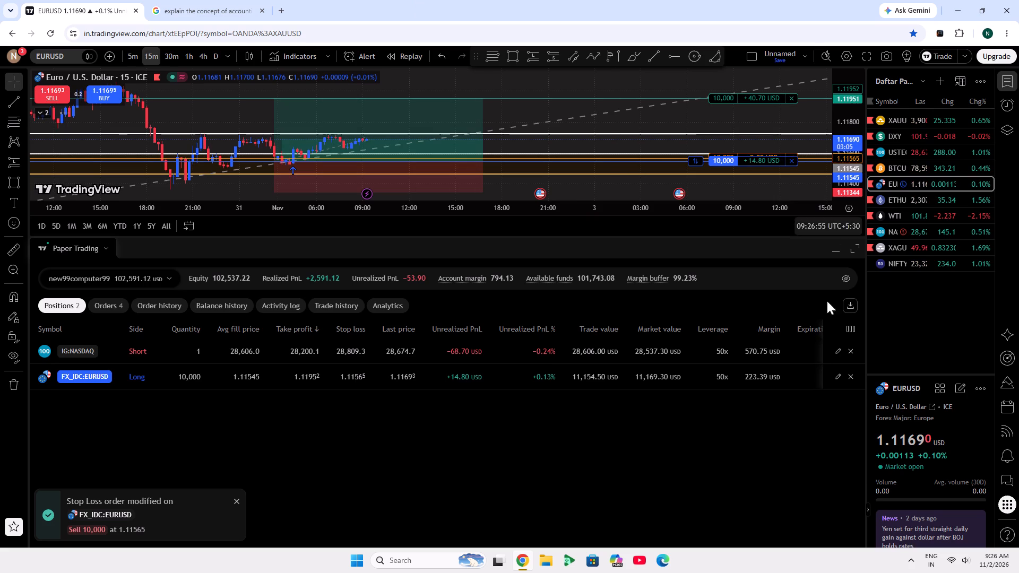
pyautogui.click(826, 251)
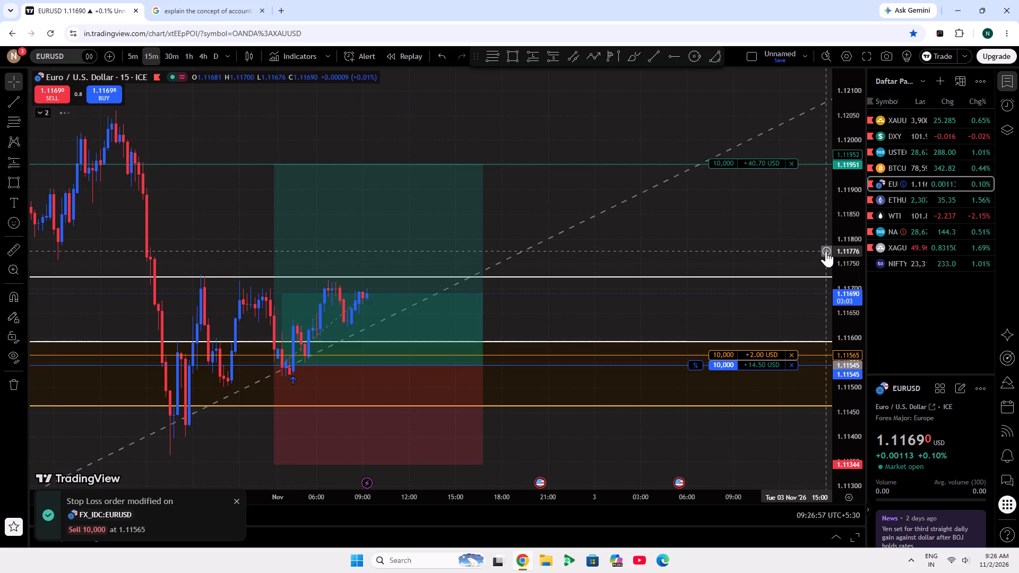
# On the ETHUSD chart, unlock the 112211 text label, move it above the latest candles near 2,321, and lock it again.
pyautogui.click(896, 204)
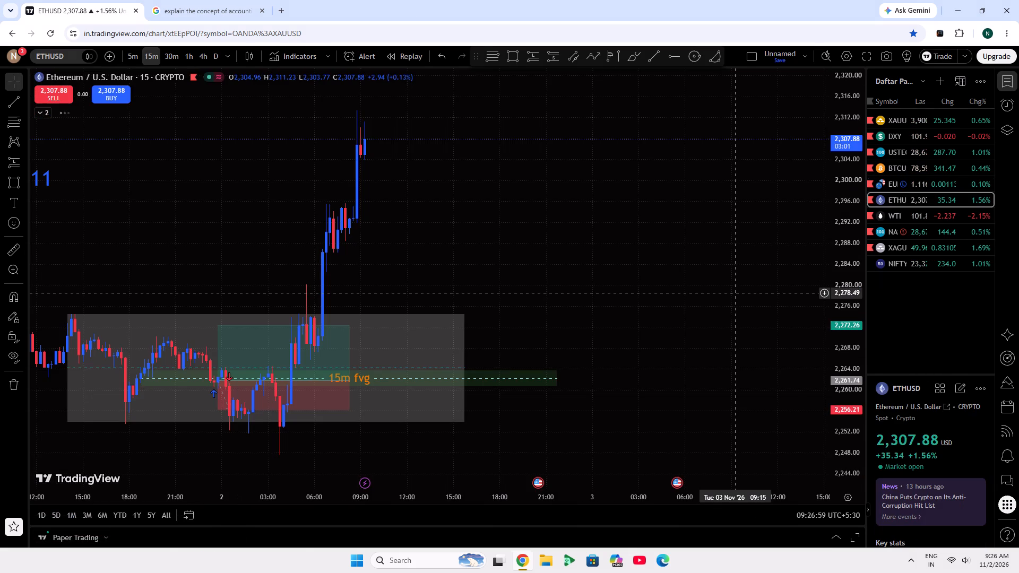
pyautogui.scroll(-5, 734, 293)
pyautogui.scroll(5, 734, 294)
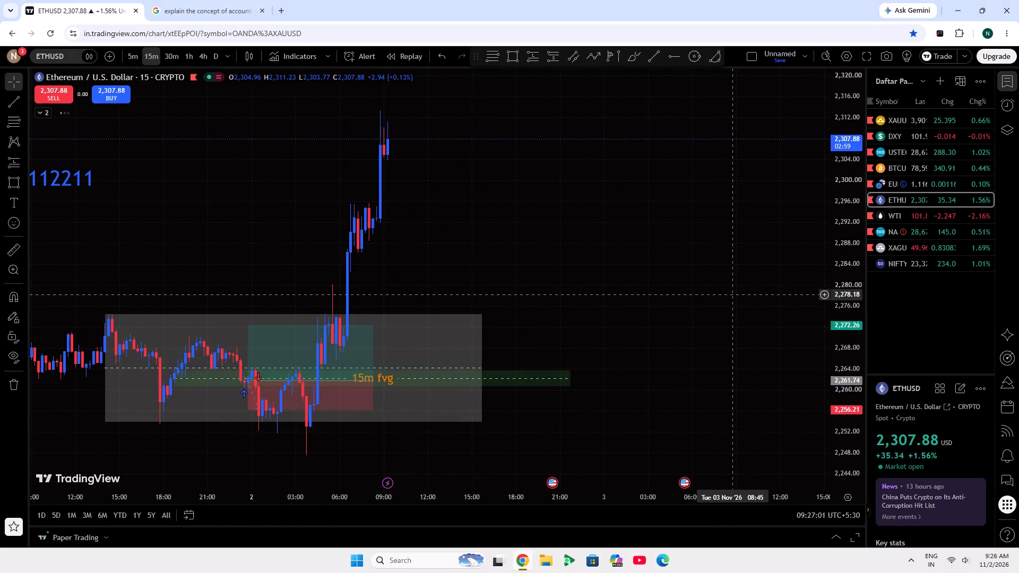
pyautogui.moveTo(615, 286); pyautogui.dragTo(811, 253)
pyautogui.click(227, 172)
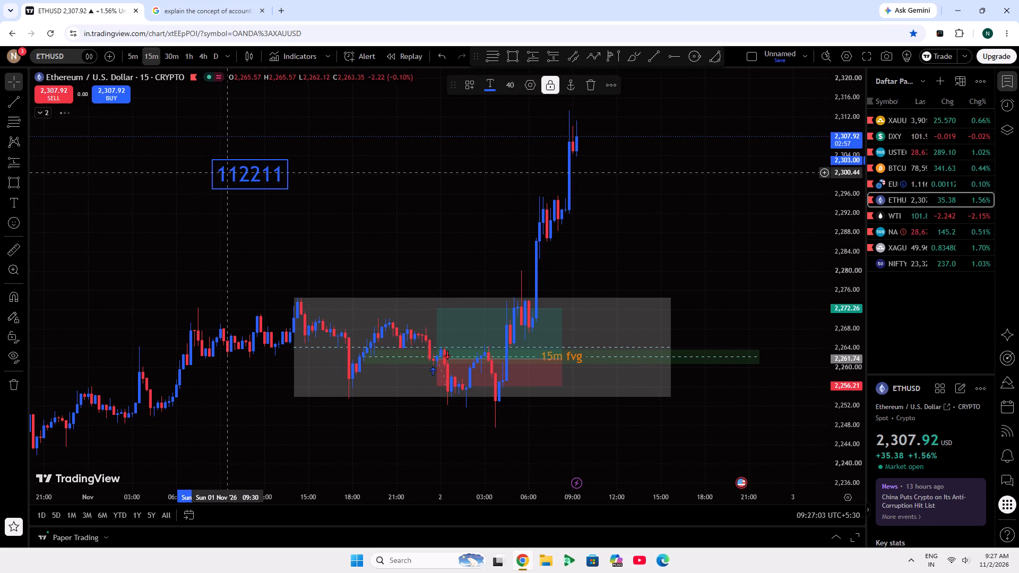
pyautogui.click(562, 77)
pyautogui.click(562, 77)
pyautogui.click(551, 87)
pyautogui.moveTo(252, 178); pyautogui.dragTo(752, 91)
pyautogui.click(546, 87)
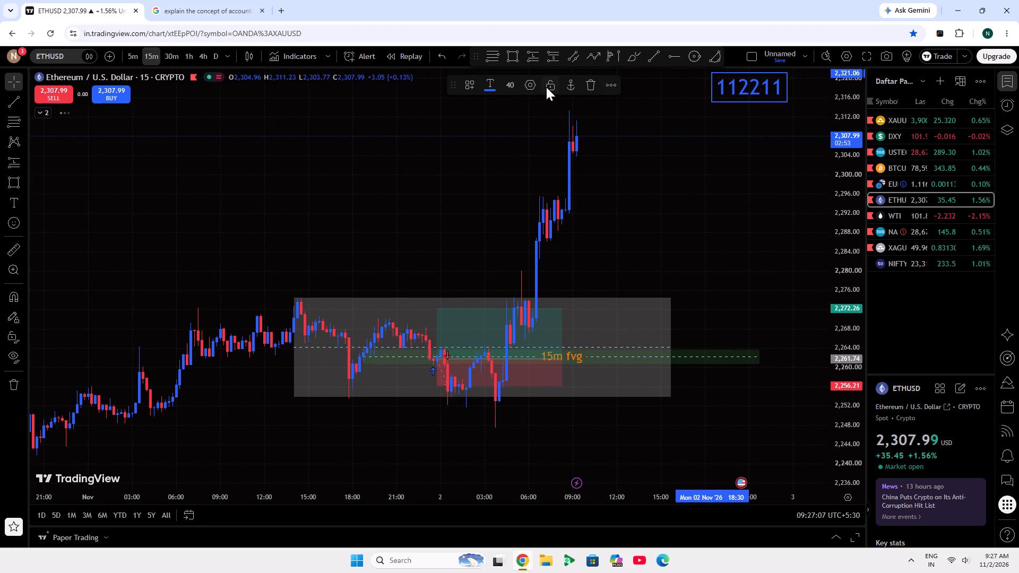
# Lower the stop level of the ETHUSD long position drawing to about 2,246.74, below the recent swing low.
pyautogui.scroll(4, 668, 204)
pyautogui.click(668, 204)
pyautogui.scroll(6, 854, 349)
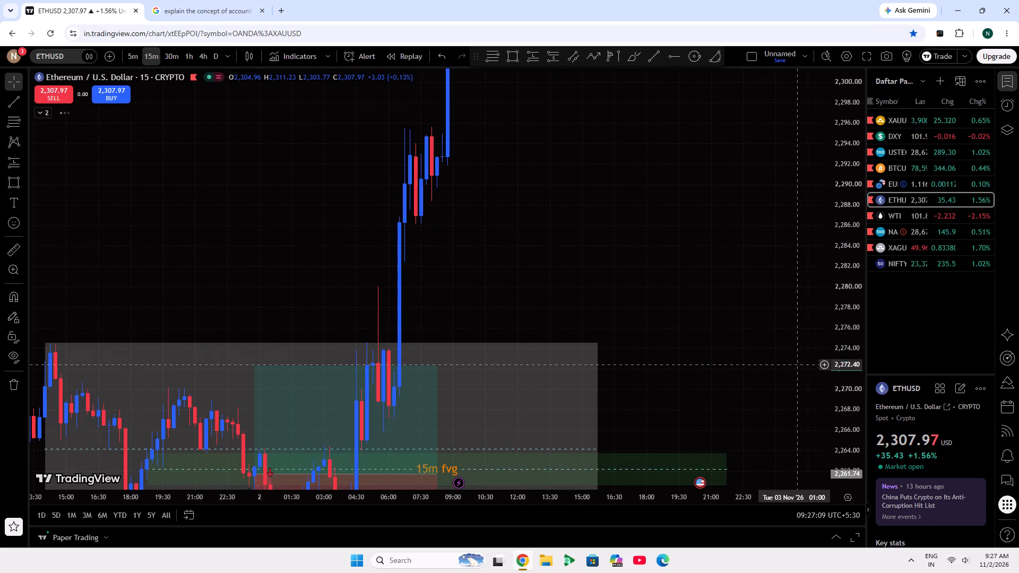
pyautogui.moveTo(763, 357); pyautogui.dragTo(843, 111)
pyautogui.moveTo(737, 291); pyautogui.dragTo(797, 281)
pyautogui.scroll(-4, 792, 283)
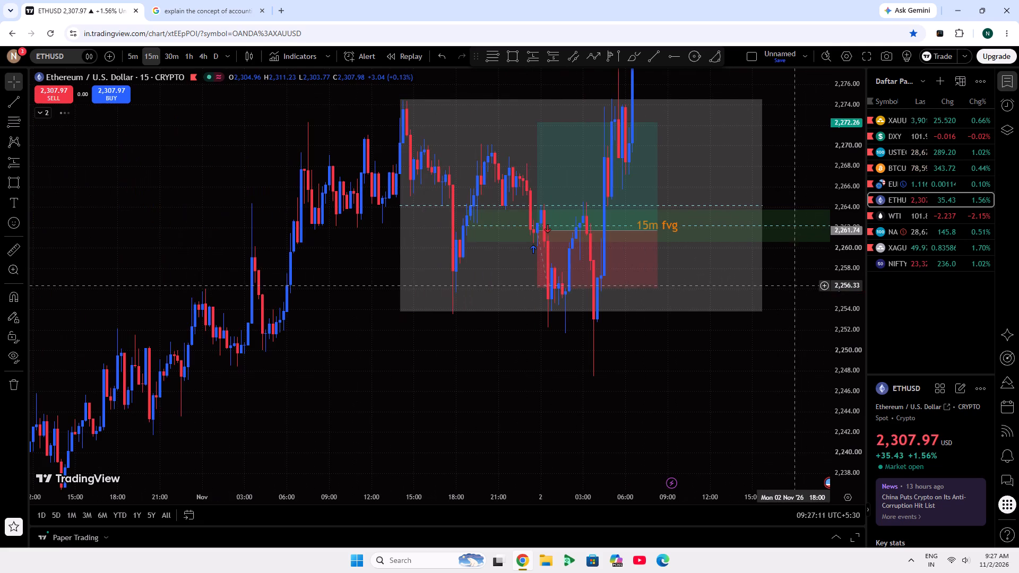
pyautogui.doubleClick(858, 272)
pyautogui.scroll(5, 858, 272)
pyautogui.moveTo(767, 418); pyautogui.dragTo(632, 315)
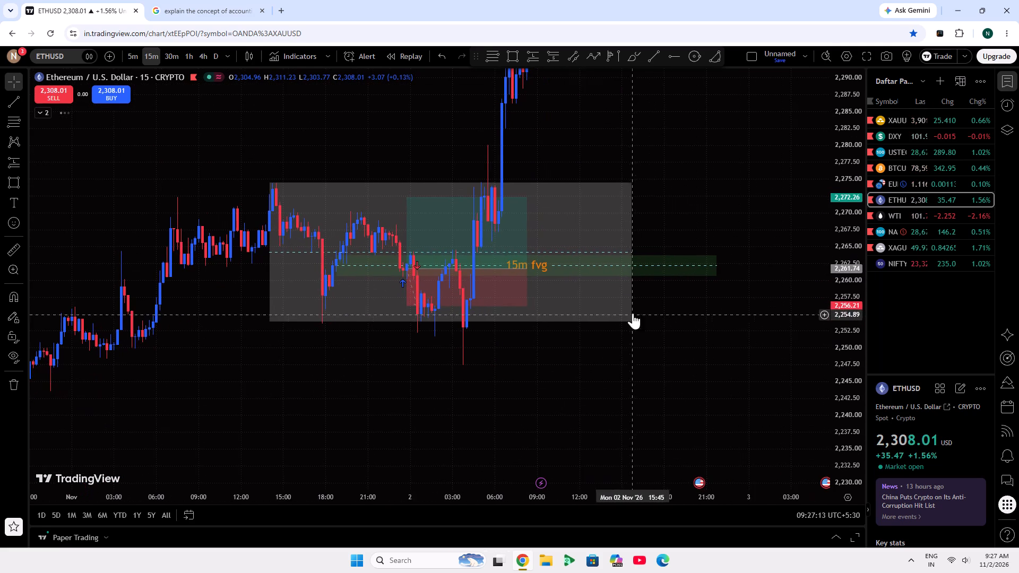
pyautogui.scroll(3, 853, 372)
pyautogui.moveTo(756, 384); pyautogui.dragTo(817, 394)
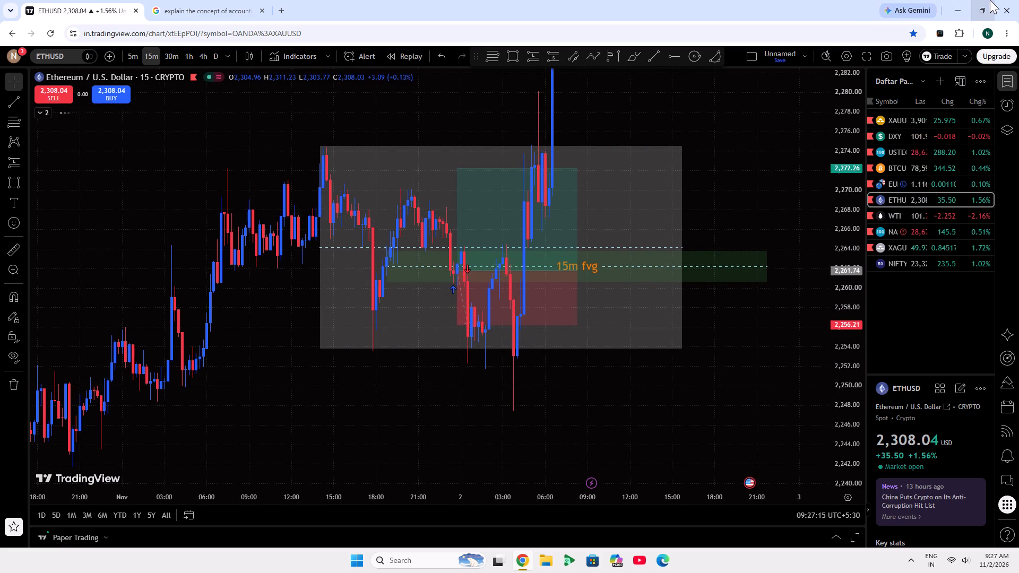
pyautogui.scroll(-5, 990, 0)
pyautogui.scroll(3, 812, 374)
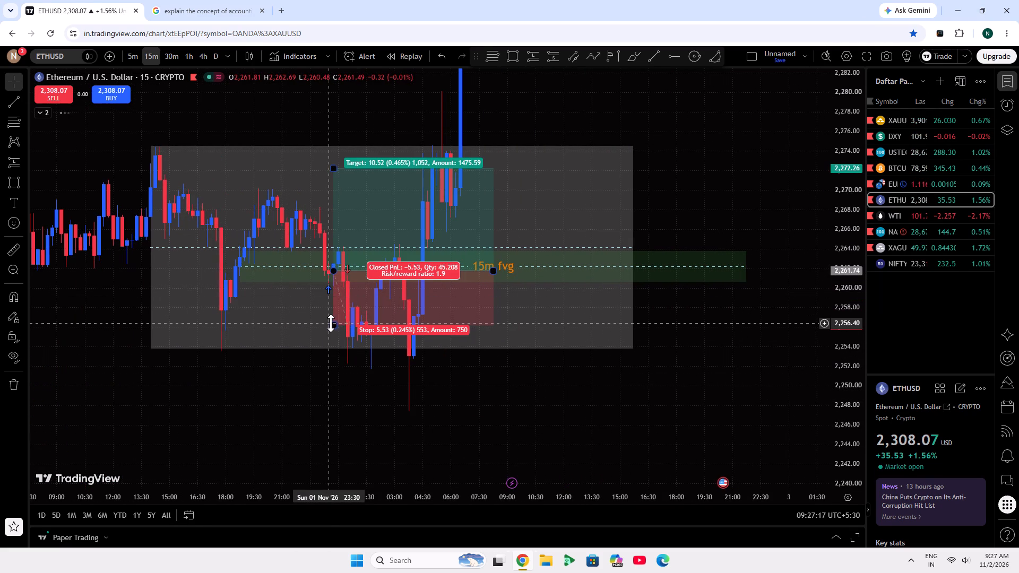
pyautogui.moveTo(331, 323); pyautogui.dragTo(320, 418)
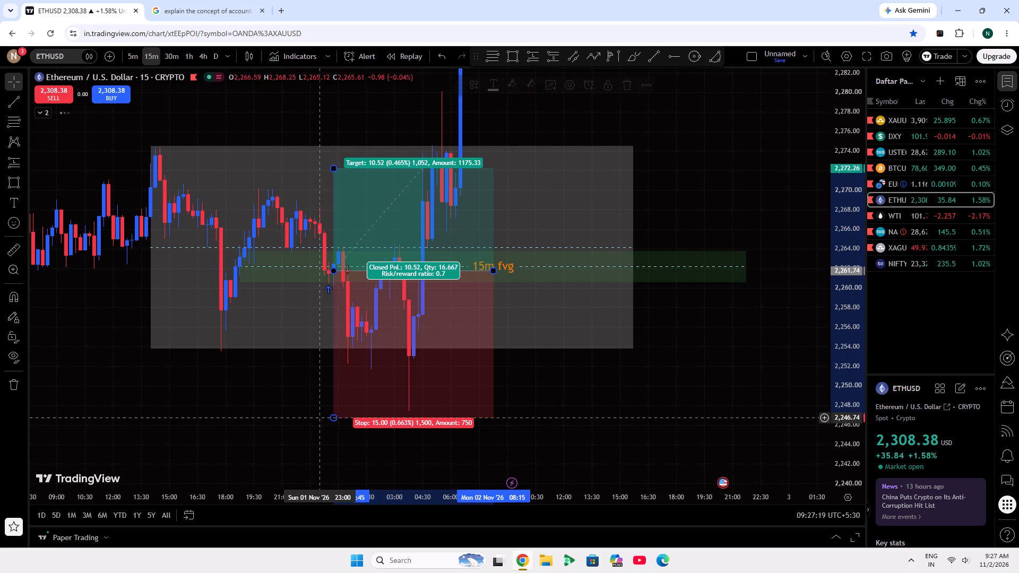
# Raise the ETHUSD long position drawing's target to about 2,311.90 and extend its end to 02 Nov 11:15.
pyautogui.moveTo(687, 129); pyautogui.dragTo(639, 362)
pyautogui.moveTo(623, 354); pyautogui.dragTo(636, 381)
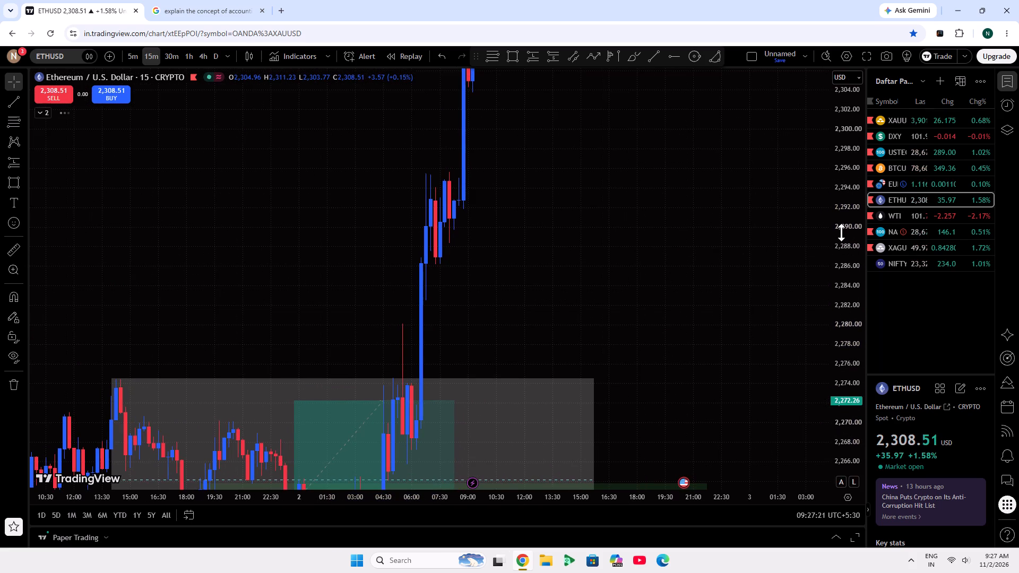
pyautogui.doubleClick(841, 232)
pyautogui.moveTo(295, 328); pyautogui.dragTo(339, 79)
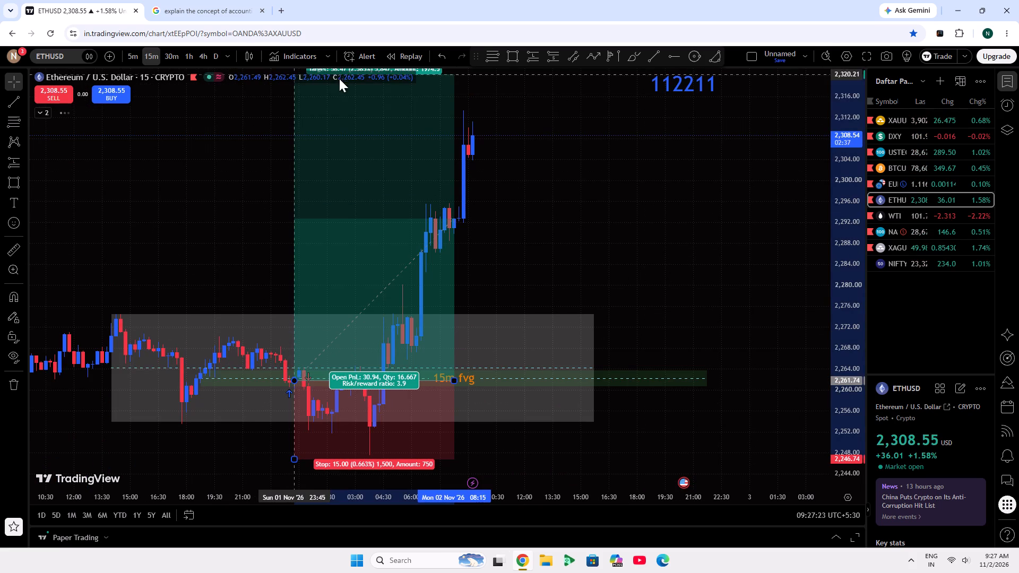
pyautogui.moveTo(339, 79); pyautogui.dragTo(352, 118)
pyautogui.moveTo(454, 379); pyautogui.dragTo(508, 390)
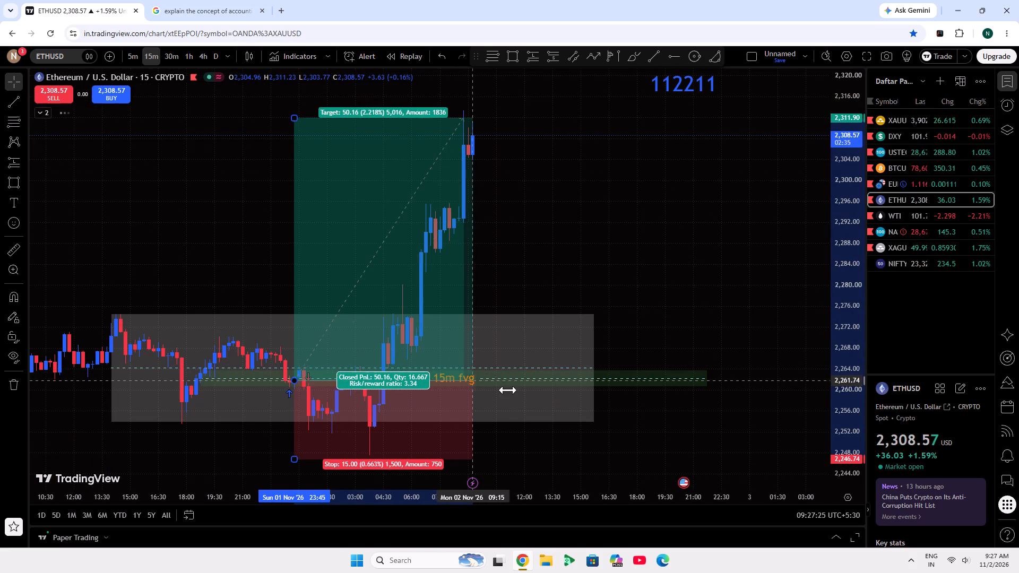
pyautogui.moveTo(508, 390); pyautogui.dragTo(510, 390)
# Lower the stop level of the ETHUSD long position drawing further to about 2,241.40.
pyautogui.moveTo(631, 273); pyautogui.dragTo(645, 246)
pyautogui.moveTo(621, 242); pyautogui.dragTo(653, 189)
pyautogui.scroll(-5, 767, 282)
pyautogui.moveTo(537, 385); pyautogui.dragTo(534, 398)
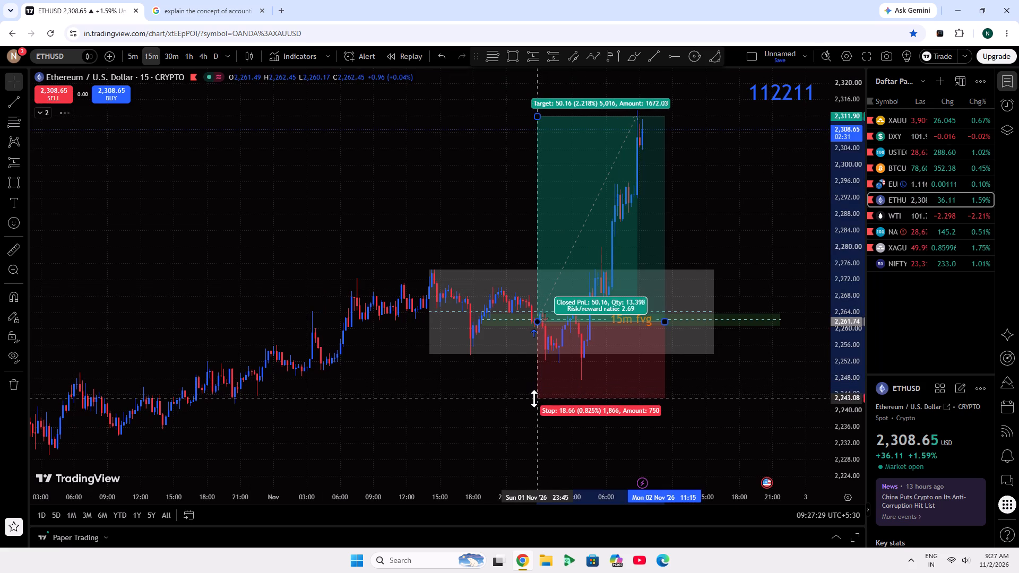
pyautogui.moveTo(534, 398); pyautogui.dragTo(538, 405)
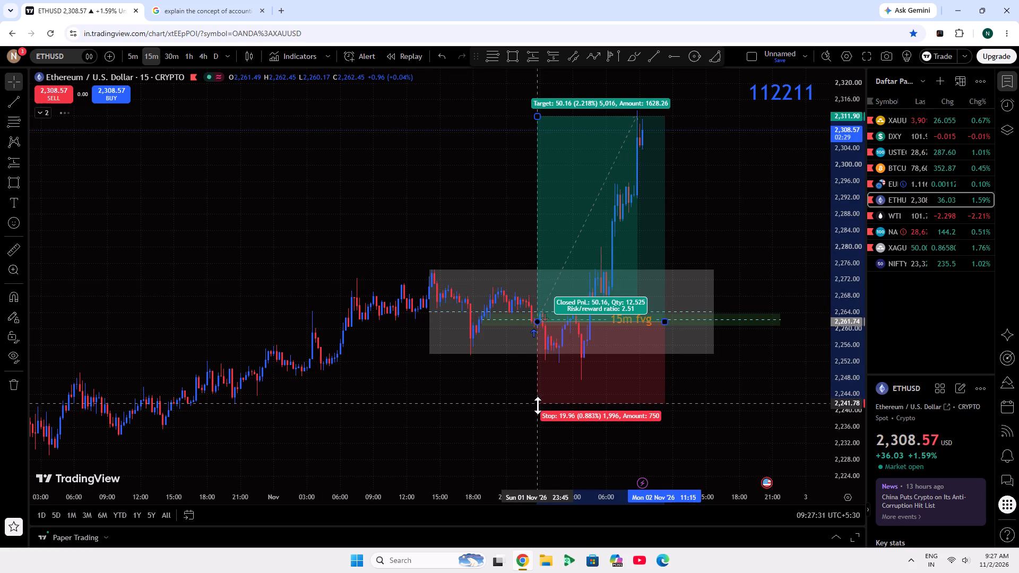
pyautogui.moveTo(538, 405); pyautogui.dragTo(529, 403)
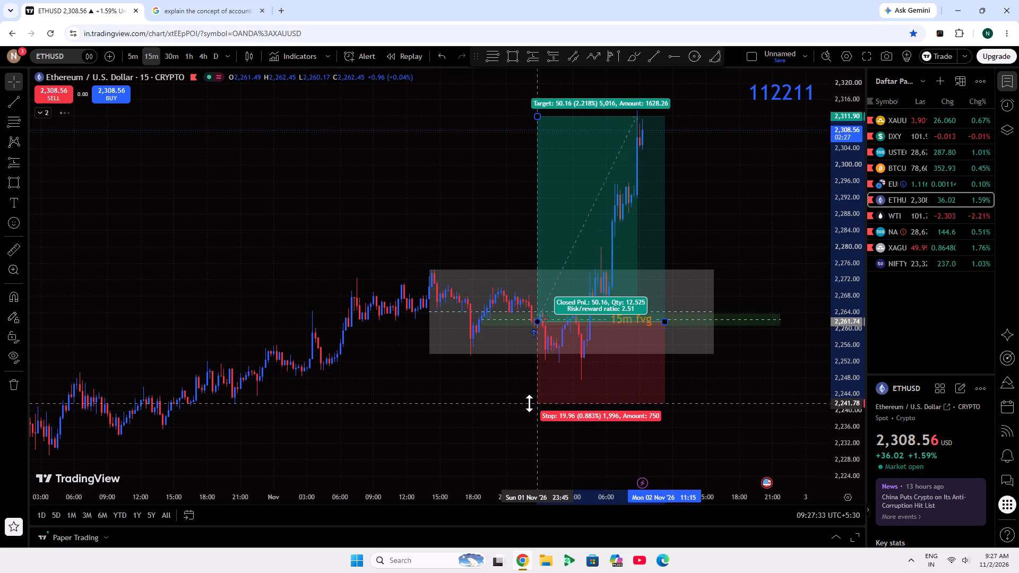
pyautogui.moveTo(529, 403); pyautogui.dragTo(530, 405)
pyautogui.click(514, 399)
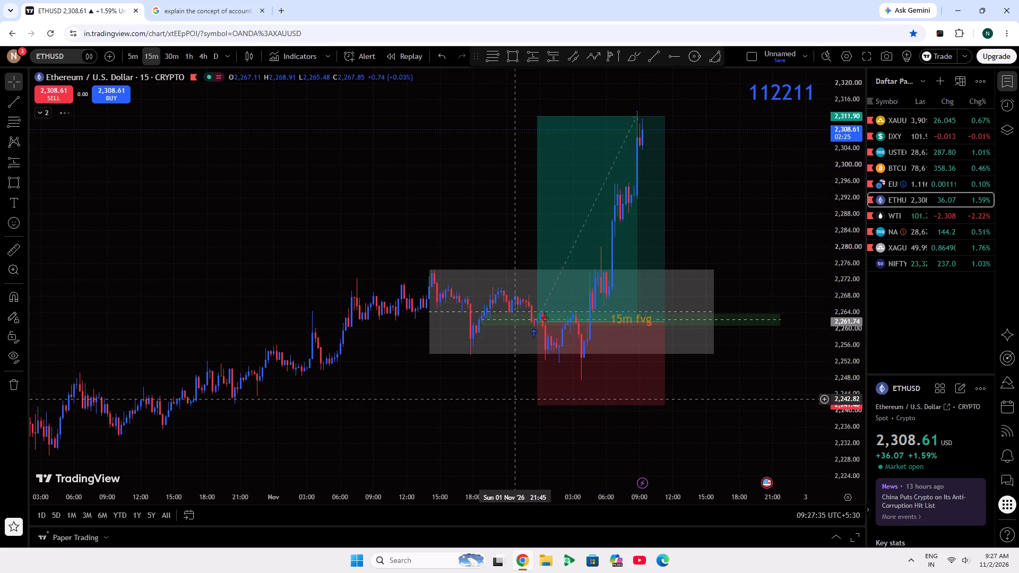
# Examine the ETHUSD 15-minute price action around the range box, the 15m fvg zone and the long position drawing.
pyautogui.scroll(7, 514, 399)
pyautogui.scroll(-5, 513, 399)
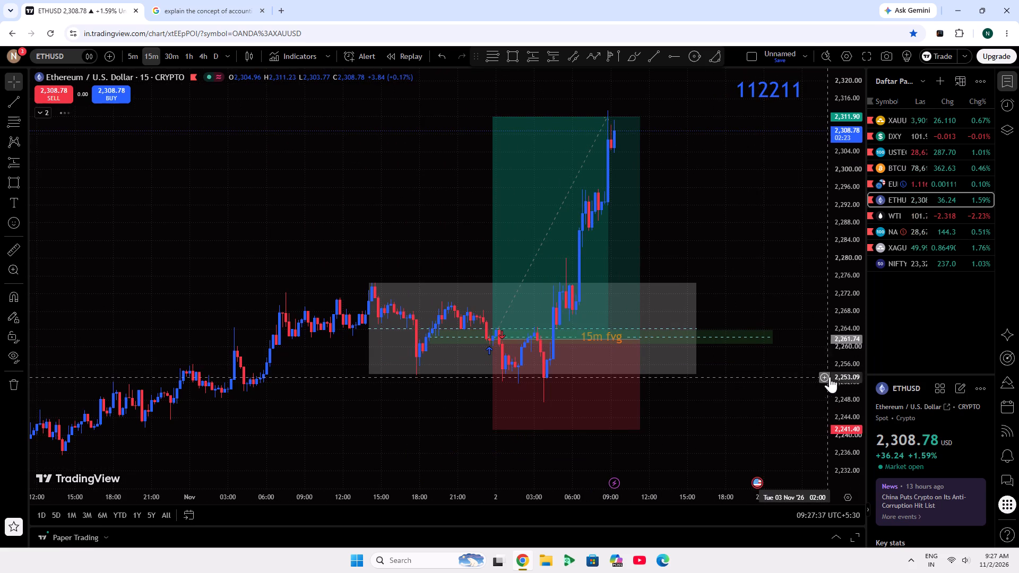
pyautogui.moveTo(830, 377); pyautogui.dragTo(830, 361)
pyautogui.scroll(3, 578, 406)
pyautogui.moveTo(666, 407); pyautogui.dragTo(718, 354)
pyautogui.moveTo(854, 398); pyautogui.dragTo(857, 421)
pyautogui.scroll(-3, 753, 412)
pyautogui.moveTo(757, 418); pyautogui.dragTo(636, 389)
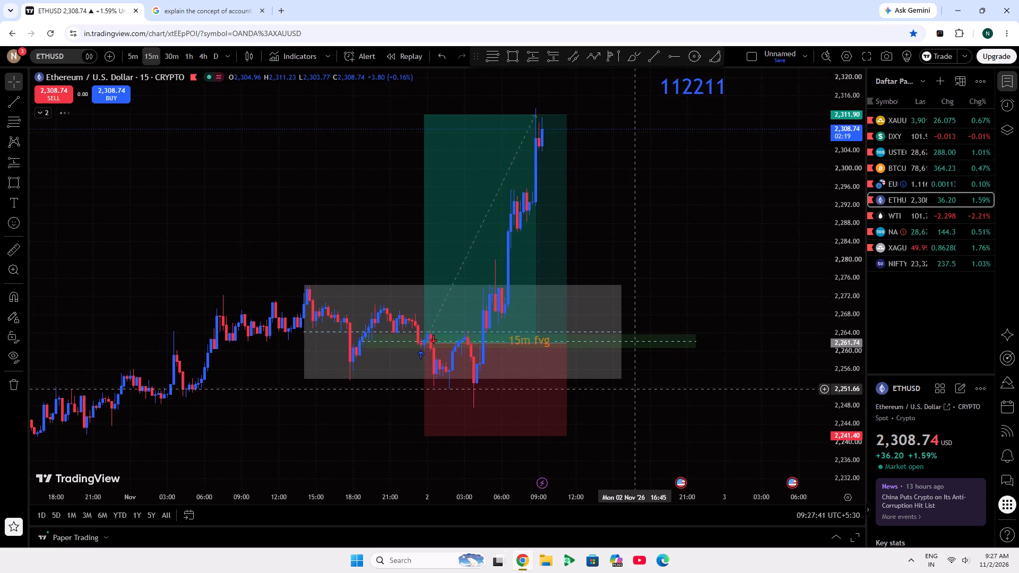
pyautogui.scroll(3, 636, 389)
pyautogui.scroll(-8, 539, 0)
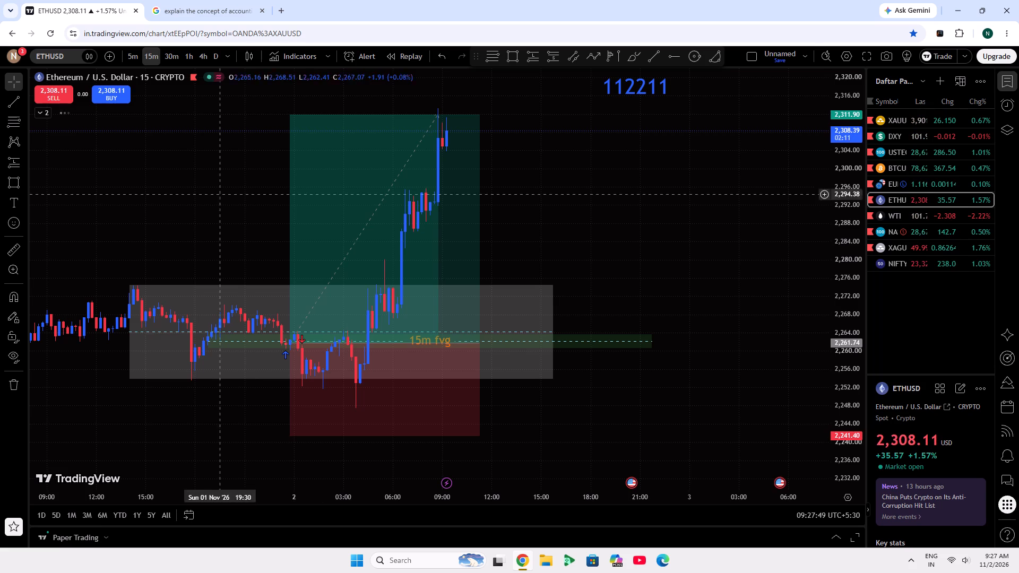
# Remove the range box, 15m fvg zone and long position drawing from the ETHUSD chart, keeping the locked 112211 label.
pyautogui.click(570, 194)
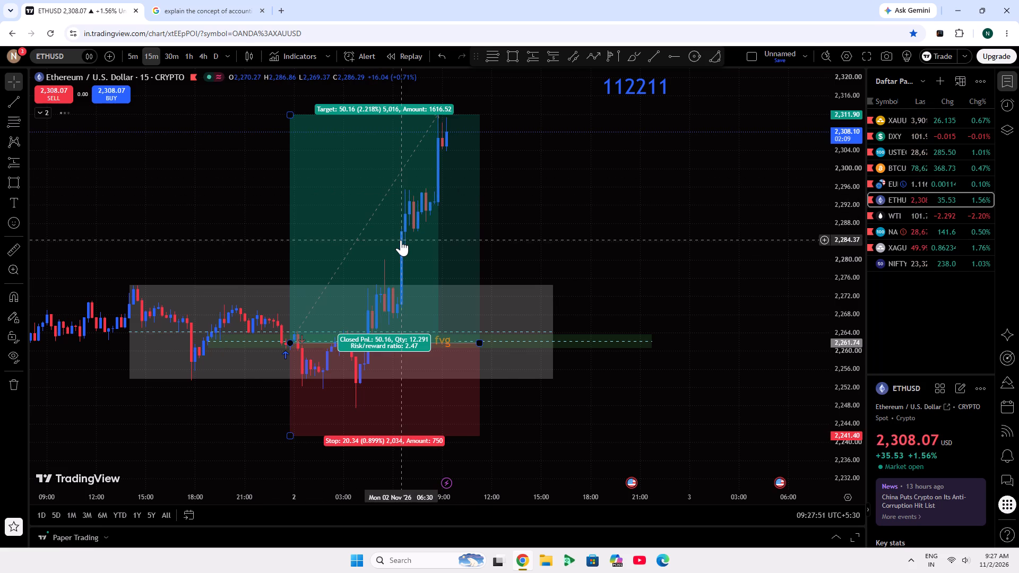
pyautogui.click(11, 386)
pyautogui.click(38, 380)
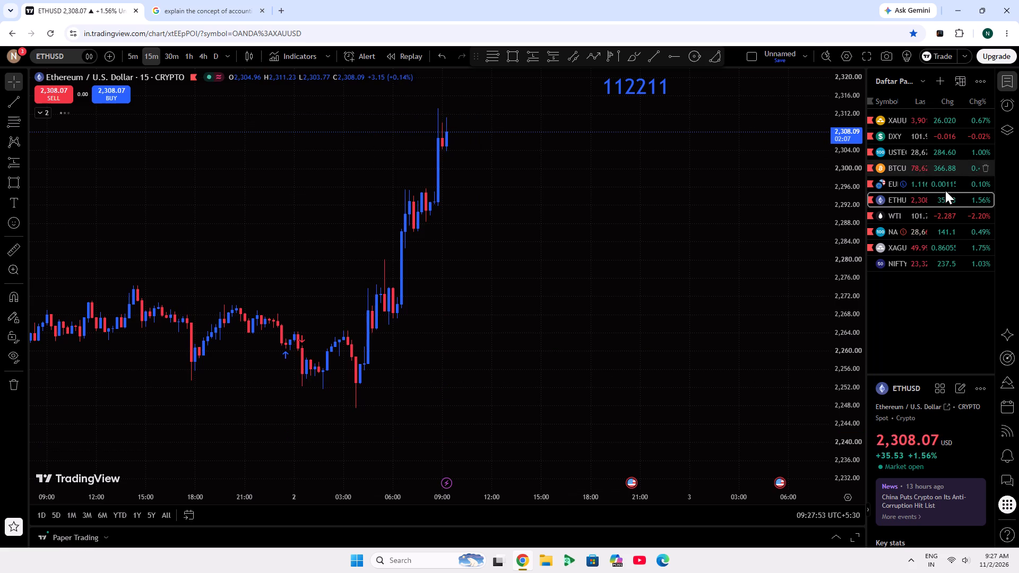
# Switch to the WTI crude oil chart and examine its 15-minute price action.
pyautogui.click(921, 222)
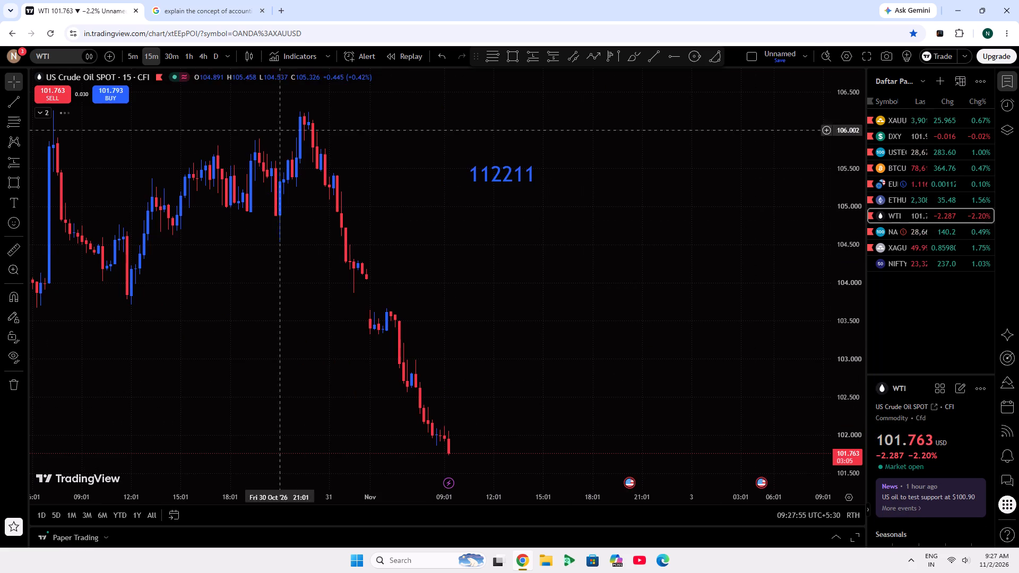
pyautogui.scroll(-6, 476, 230)
pyautogui.scroll(7, 476, 231)
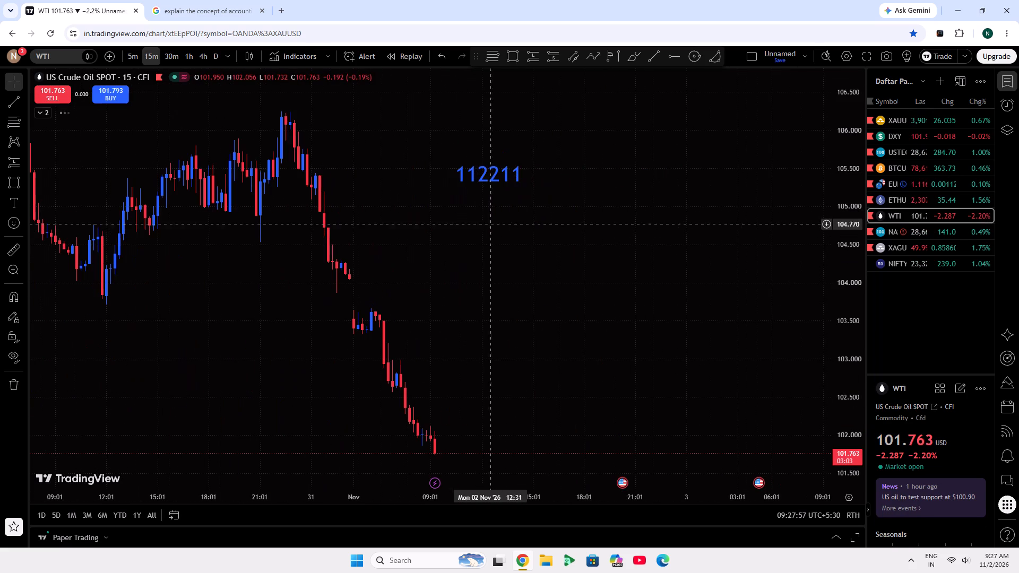
# Return to the ETHUSD chart, switch it to the 1-hour timeframe, and reset the price scale.
pyautogui.click(905, 198)
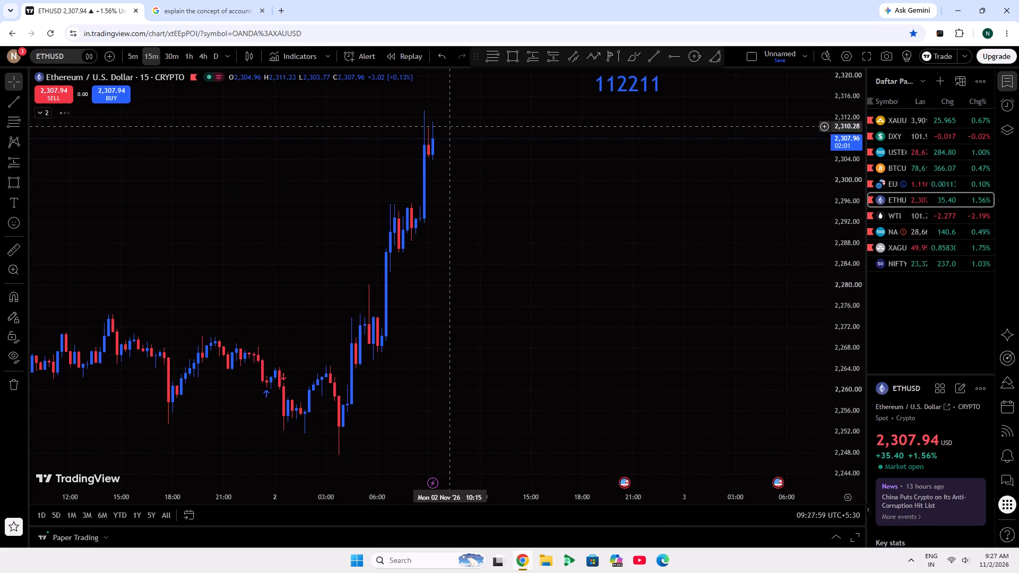
pyautogui.scroll(4, 455, 149)
pyautogui.scroll(-3, 428, 250)
pyautogui.click(184, 57)
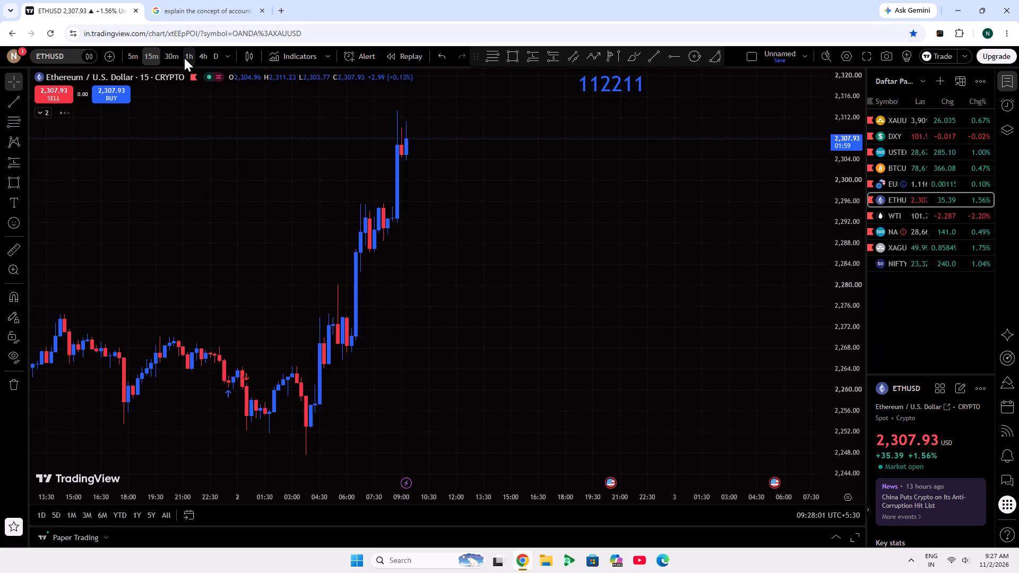
pyautogui.doubleClick(848, 197)
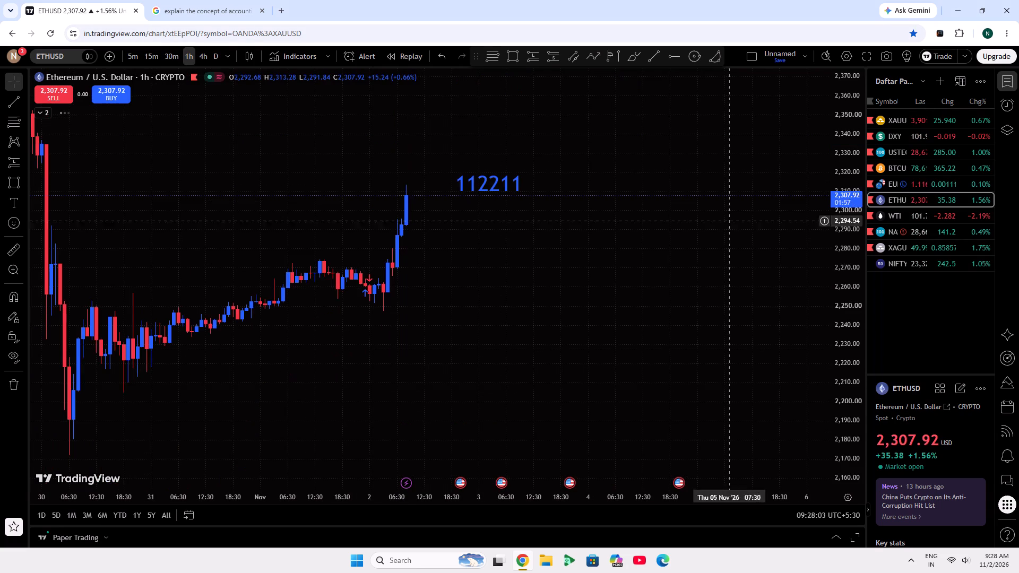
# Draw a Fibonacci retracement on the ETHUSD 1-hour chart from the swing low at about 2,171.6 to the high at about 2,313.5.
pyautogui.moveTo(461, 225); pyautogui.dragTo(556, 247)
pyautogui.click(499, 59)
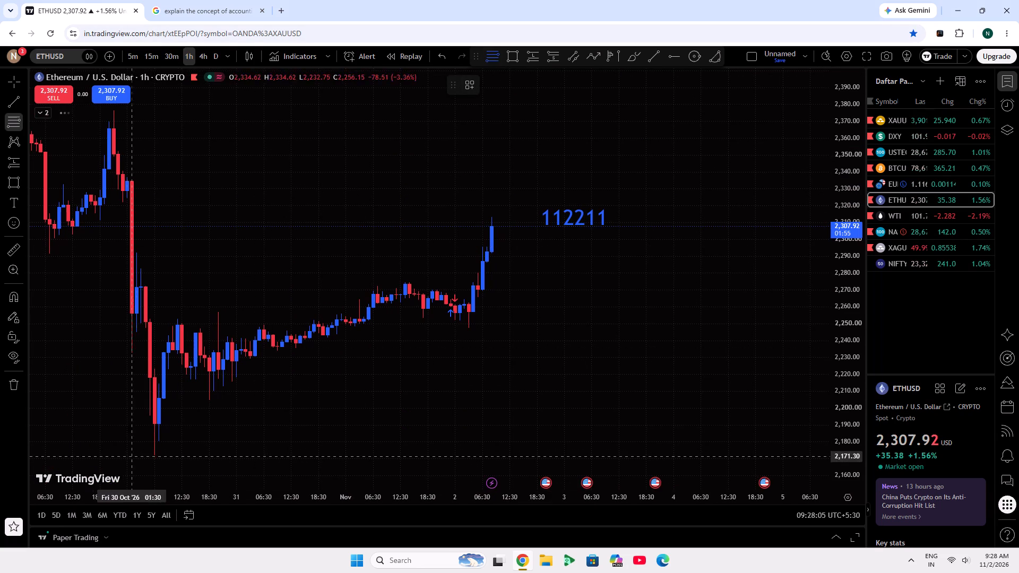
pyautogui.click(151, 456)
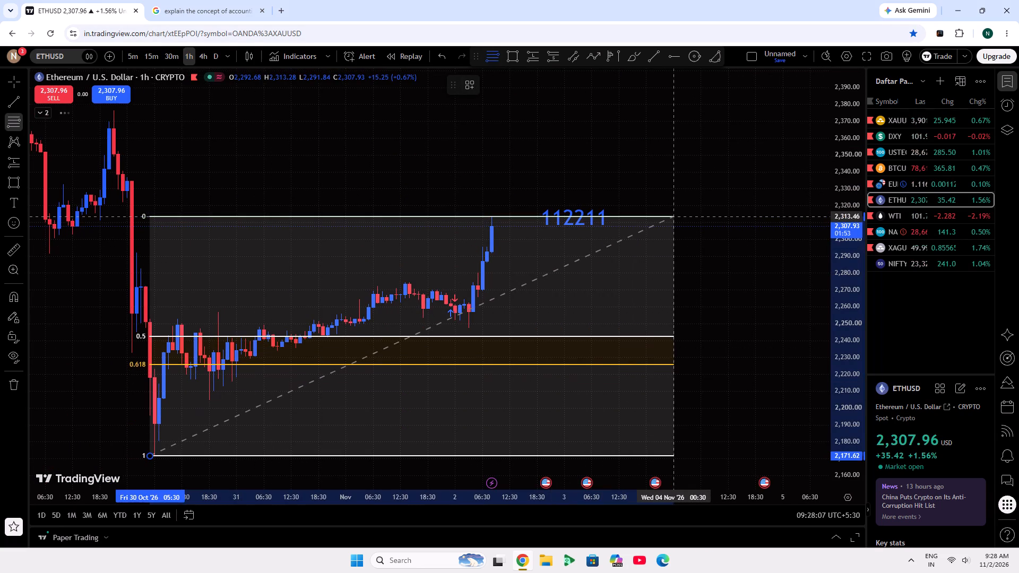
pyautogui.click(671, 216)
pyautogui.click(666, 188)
# Unlock the 112211 label, move it into the clear area above the recent ETHUSD high, and lock it again.
pyautogui.click(581, 210)
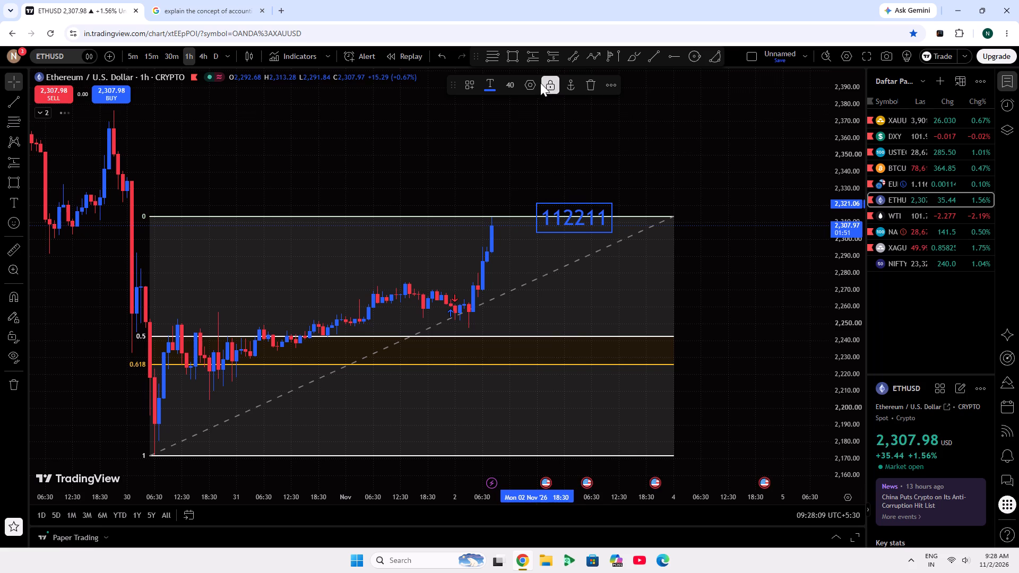
pyautogui.click(546, 83)
pyautogui.moveTo(567, 207); pyautogui.dragTo(596, 158)
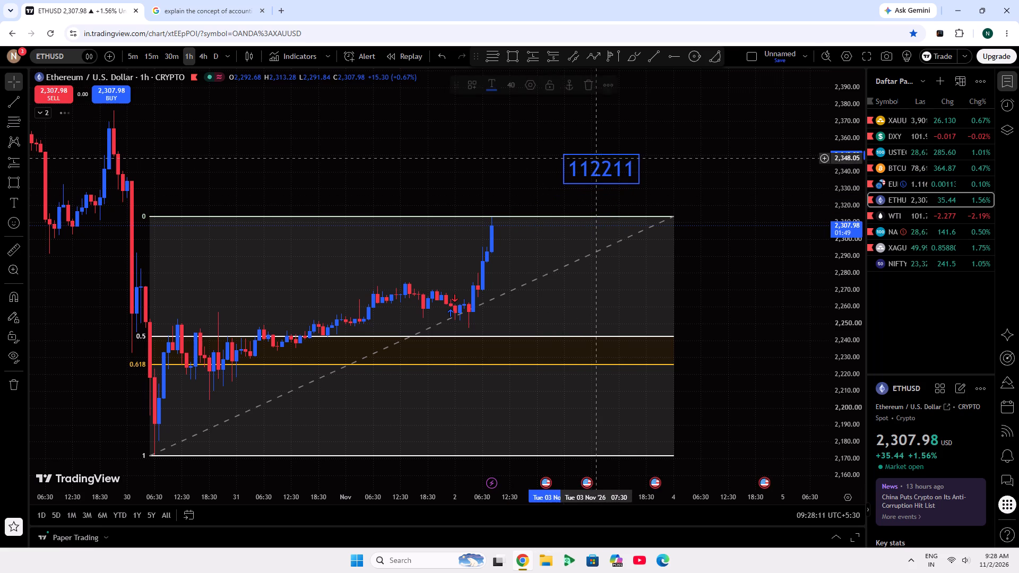
pyautogui.click(547, 84)
pyautogui.click(252, 110)
# Switch ETHUSD to the 15-minute timeframe and examine the recent rally against the Fibonacci levels.
pyautogui.click(154, 55)
pyautogui.scroll(-2, 372, 230)
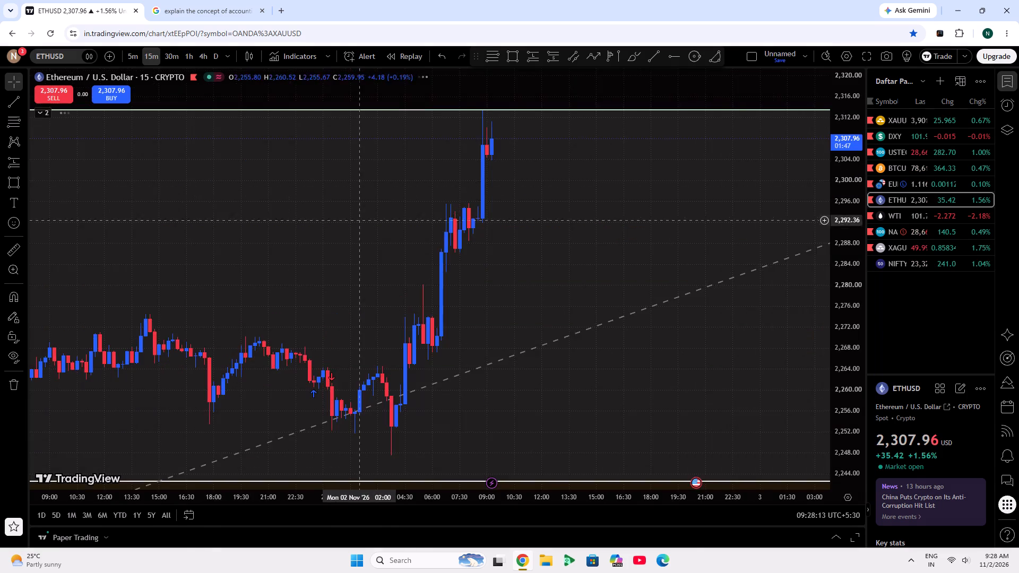
pyautogui.scroll(-9, 373, 231)
pyautogui.scroll(5, 373, 231)
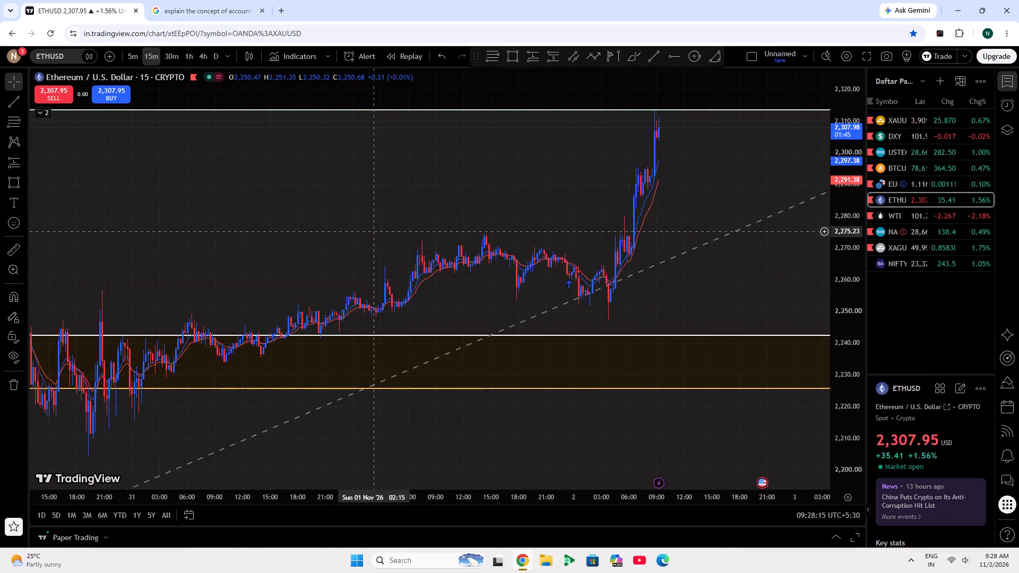
pyautogui.scroll(-2, 361, 273)
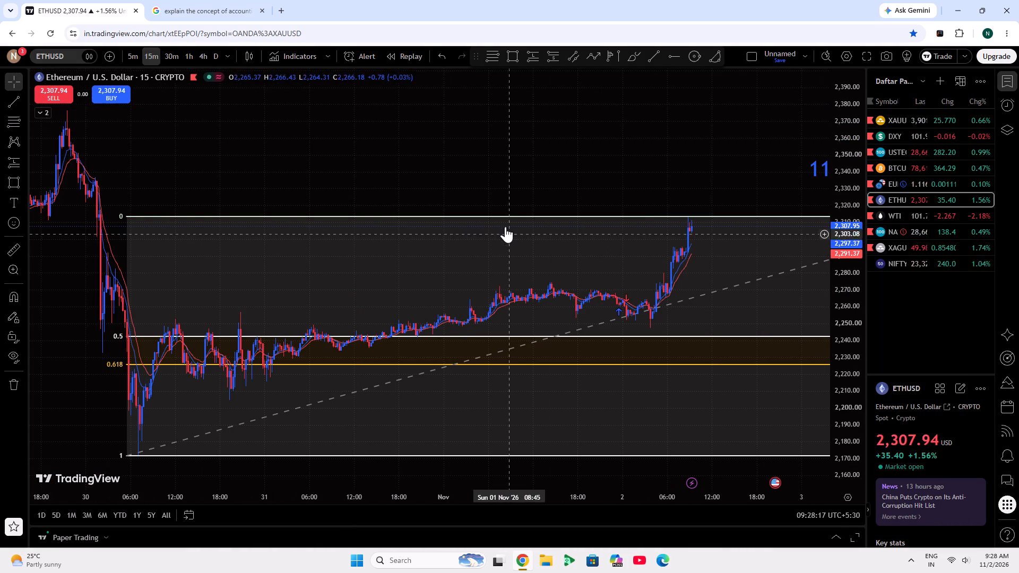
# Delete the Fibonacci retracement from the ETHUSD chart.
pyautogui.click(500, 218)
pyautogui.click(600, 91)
# Draw a range rectangle on the 15-minute ETHUSD rally from the low at about 2,247.8 to the high at about 2,313.2.
pyautogui.scroll(6, 288, 146)
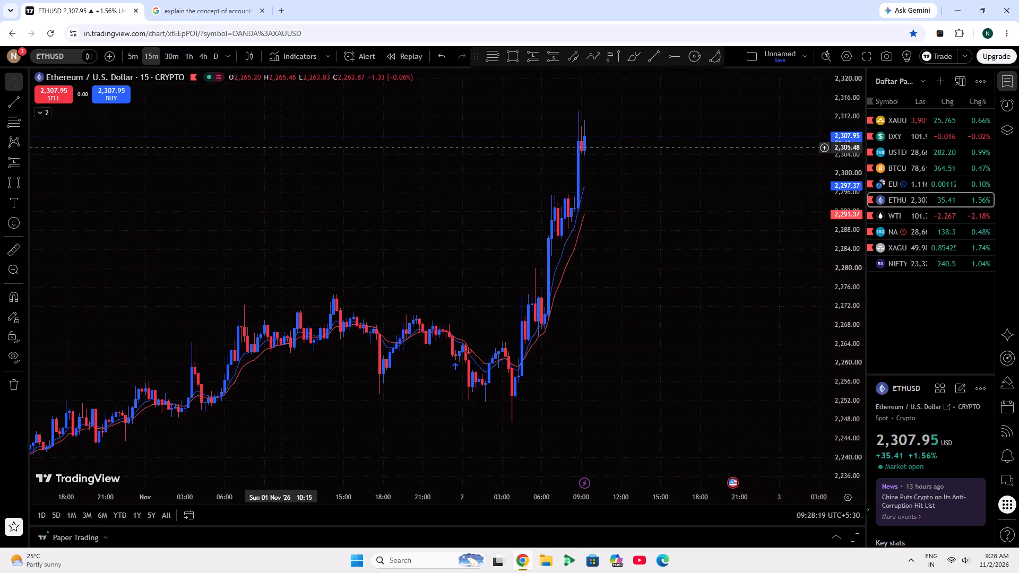
pyautogui.scroll(4, 281, 147)
pyautogui.scroll(1, 513, 54)
pyautogui.click(521, 53)
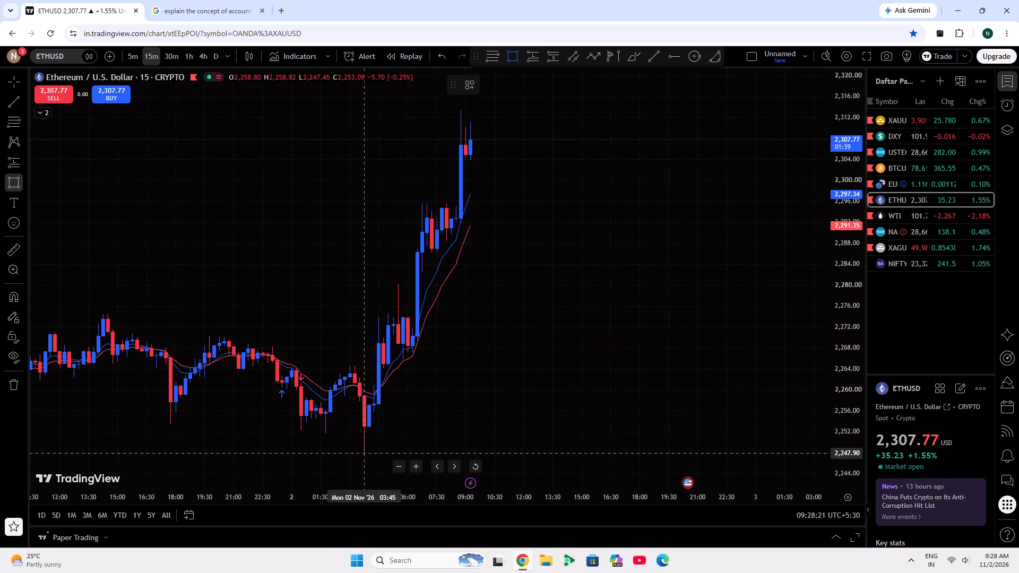
pyautogui.click(364, 454)
pyautogui.click(788, 111)
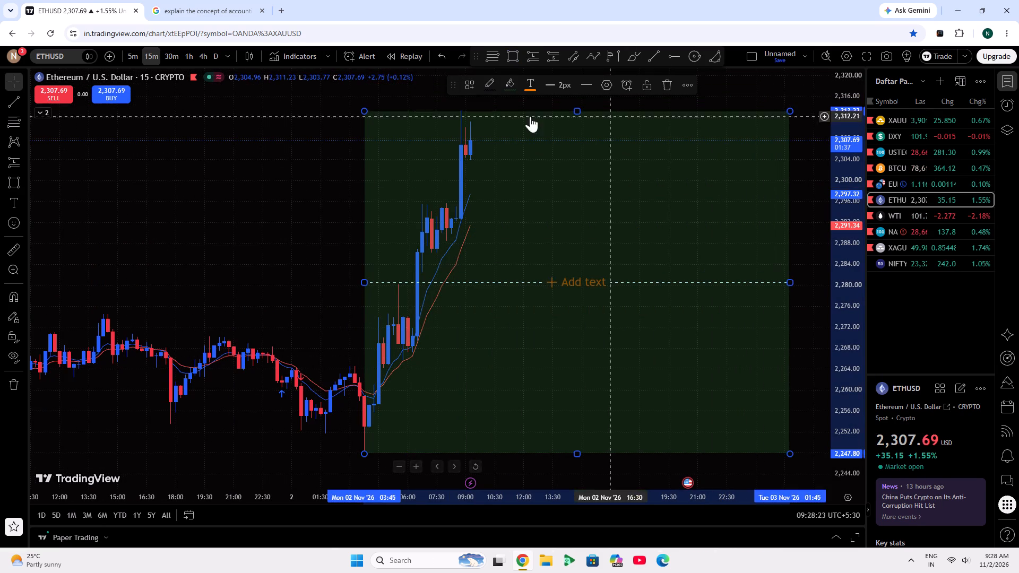
# Draw a narrow zone rectangle from about 2,291.6 to 2,285.5 over the mid-rally consolidation, extended forward to about 04:15 on 3 November.
pyautogui.moveTo(251, 181); pyautogui.dragTo(138, 170)
pyautogui.click(513, 59)
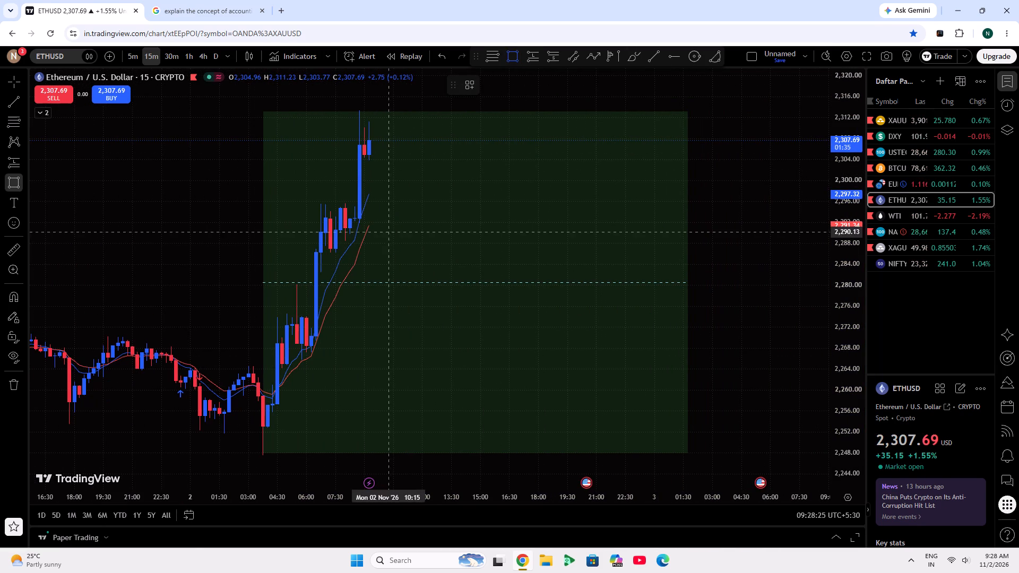
pyautogui.click(335, 224)
pyautogui.click(333, 256)
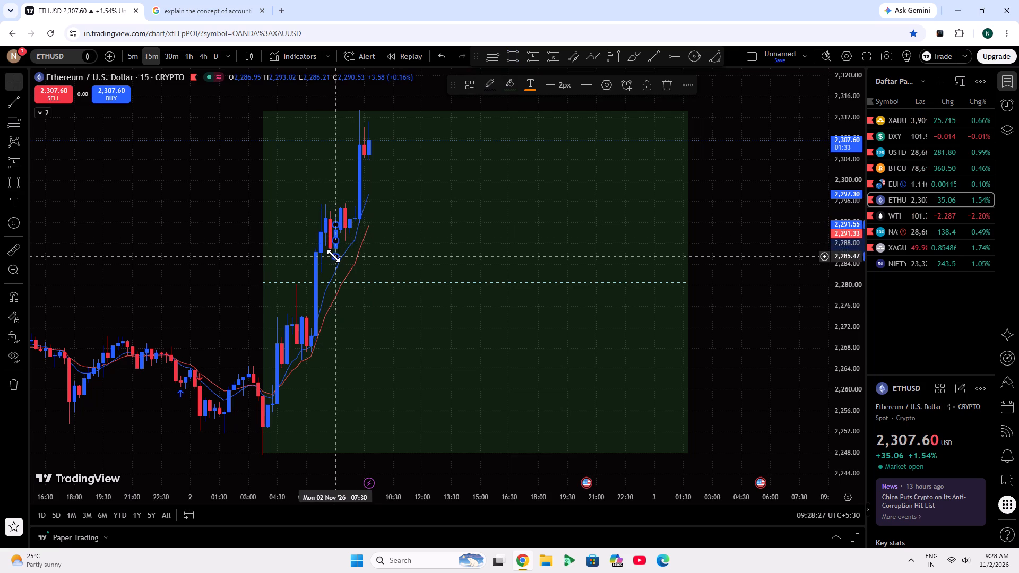
pyautogui.moveTo(335, 239); pyautogui.dragTo(737, 325)
pyautogui.moveTo(737, 325); pyautogui.dragTo(554, 298)
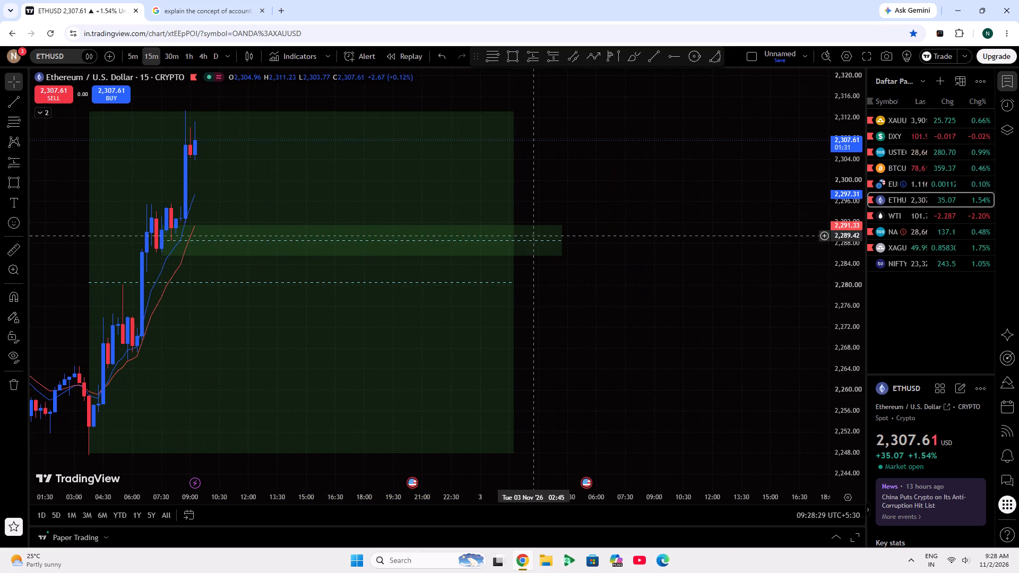
pyautogui.click(533, 236)
# Recolour the large range rectangle's fill, trying orange and red before applying translucent light grey.
pyautogui.click(432, 112)
pyautogui.click(426, 111)
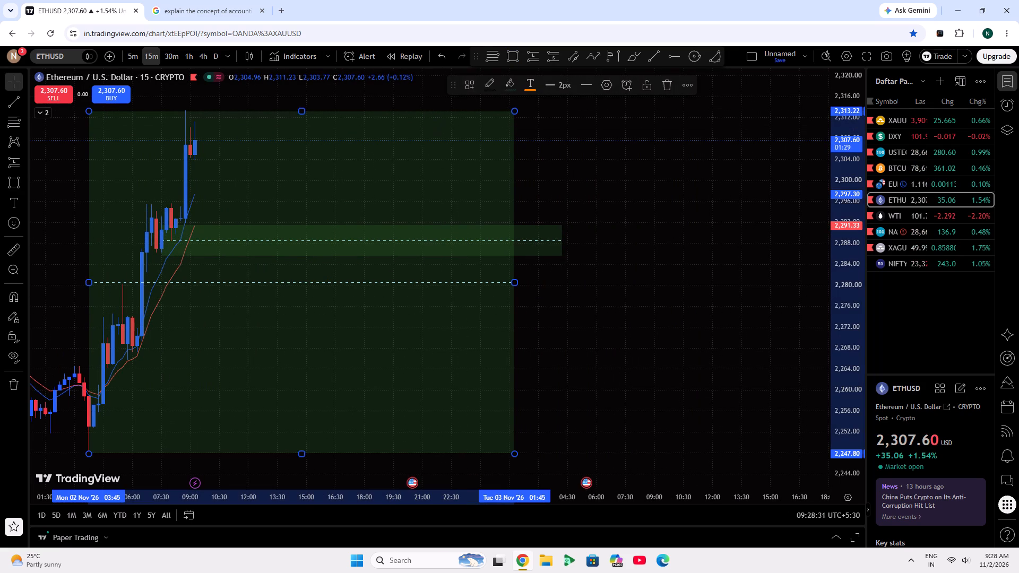
pyautogui.click(504, 90)
pyautogui.click(524, 116)
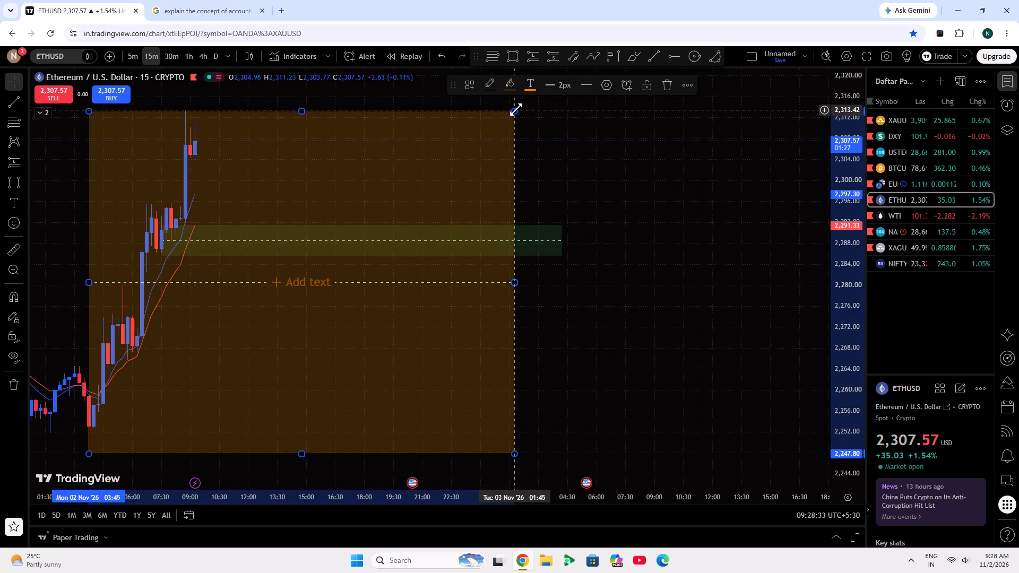
pyautogui.click(592, 131)
pyautogui.click(485, 114)
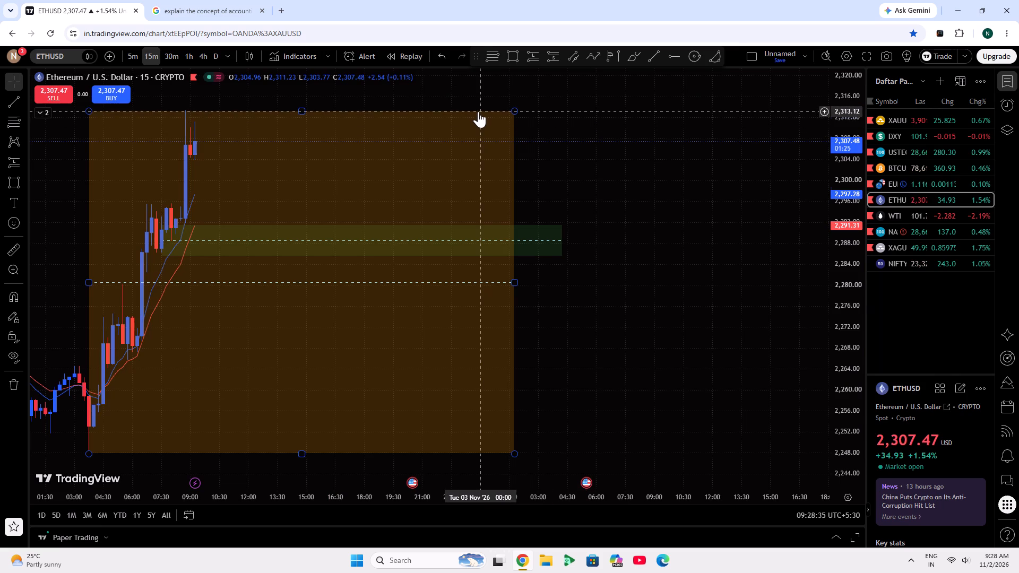
pyautogui.click(478, 111)
pyautogui.click(504, 81)
pyautogui.click(507, 121)
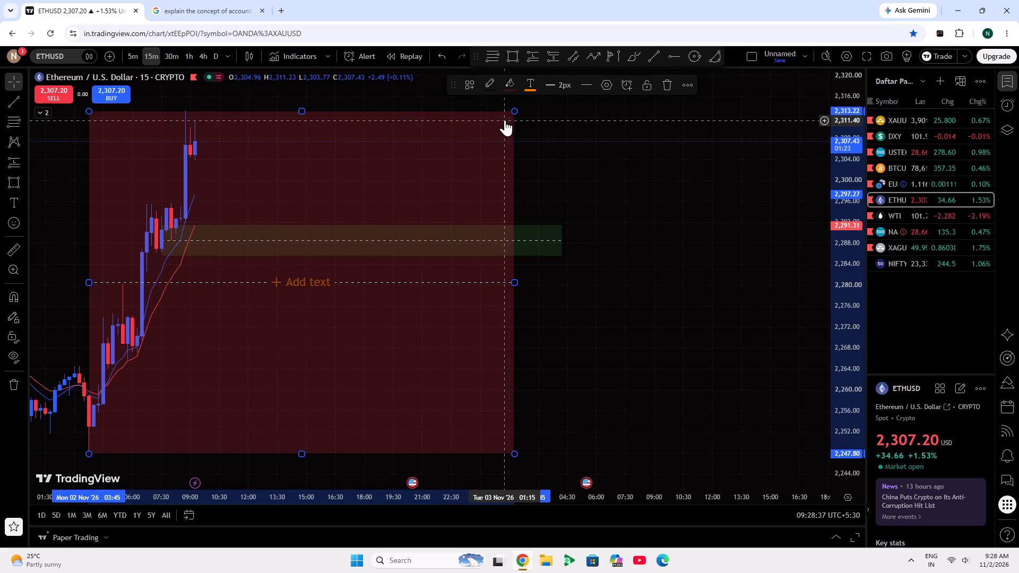
pyautogui.click(507, 91)
pyautogui.click(505, 111)
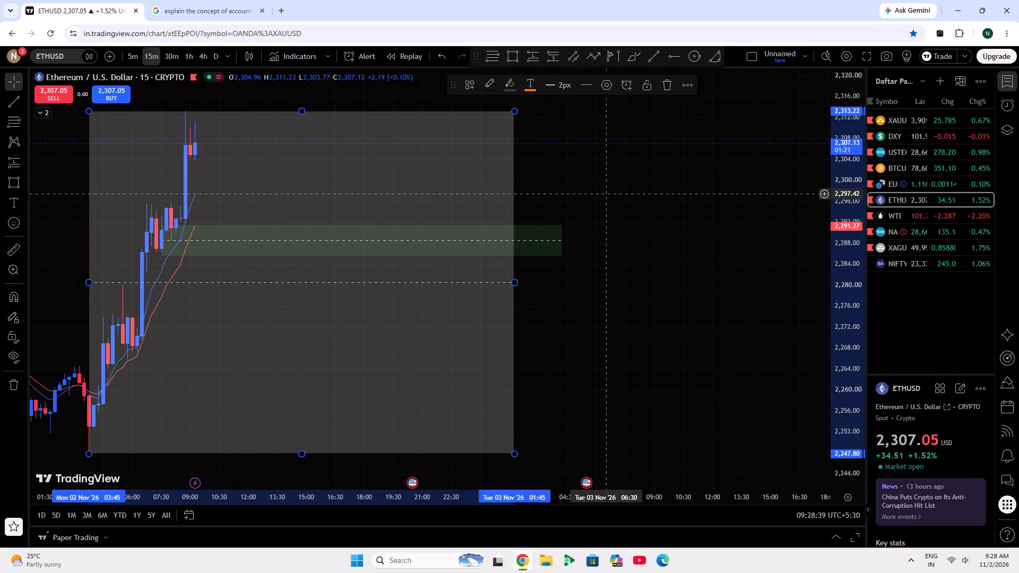
pyautogui.click(606, 194)
# Add the text "ob" to the narrow green zone rectangle.
pyautogui.click(372, 239)
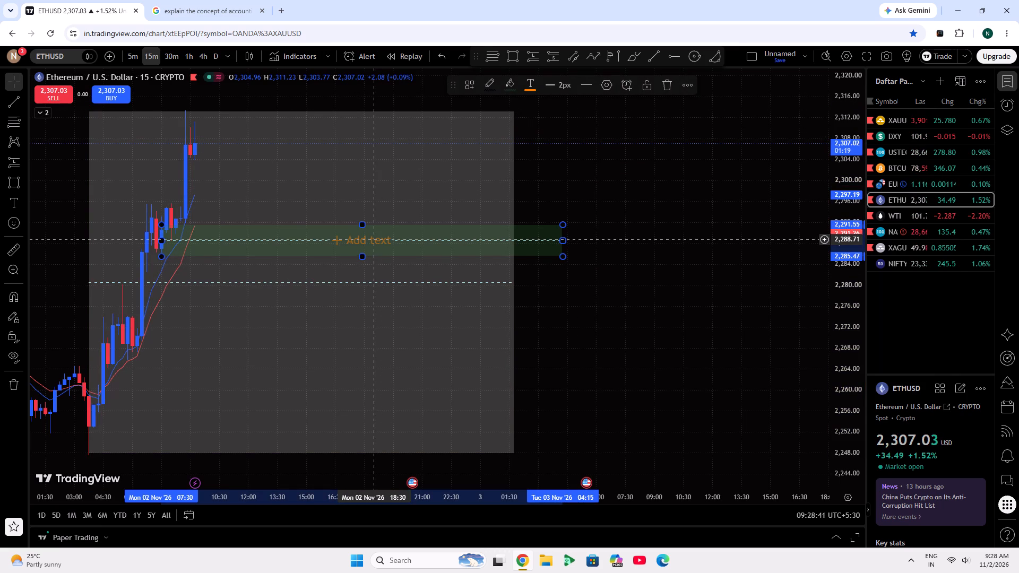
pyautogui.write('ob')
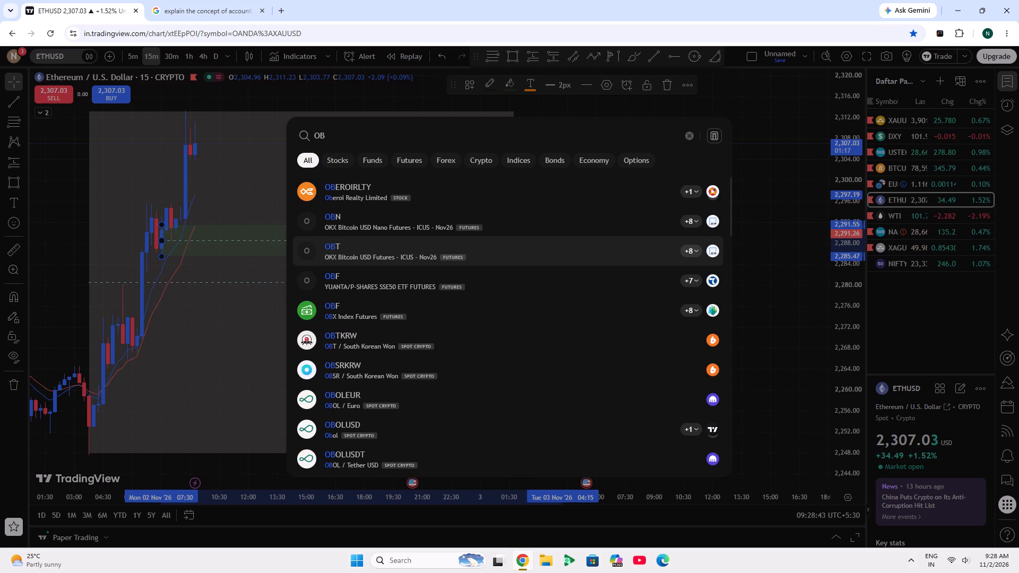
pyautogui.click(236, 204)
pyautogui.click(364, 247)
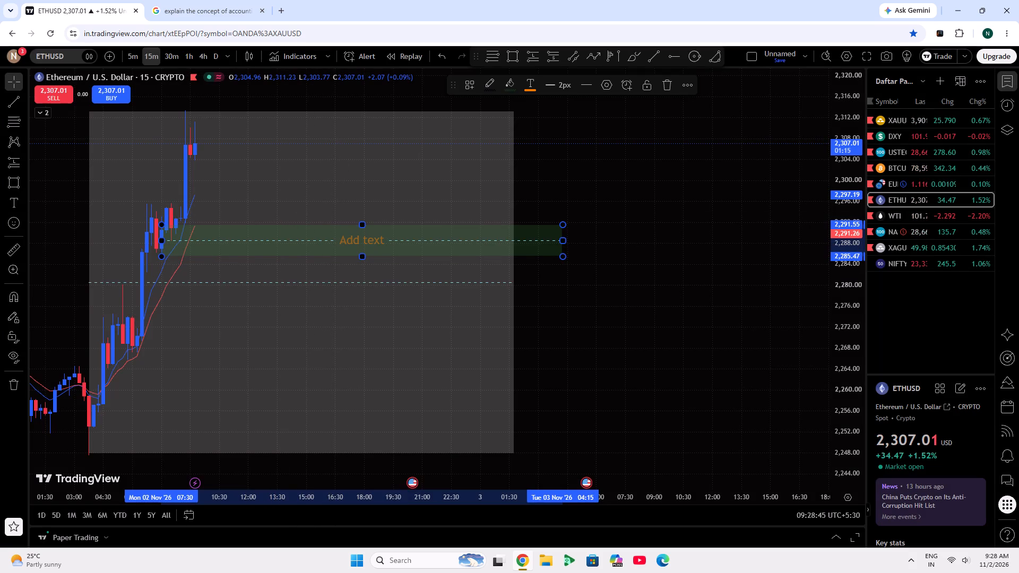
pyautogui.write('ob')
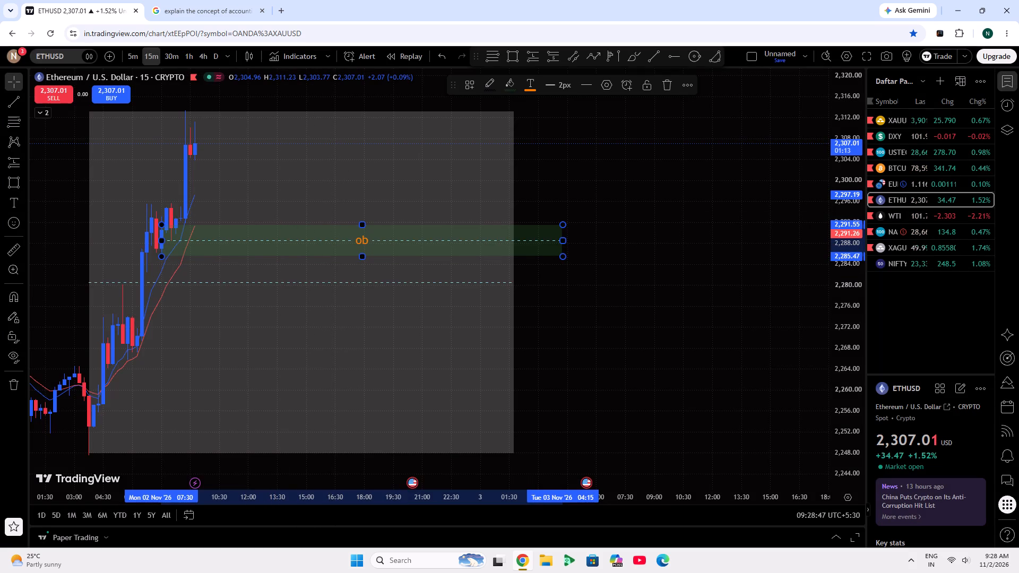
pyautogui.click(640, 139)
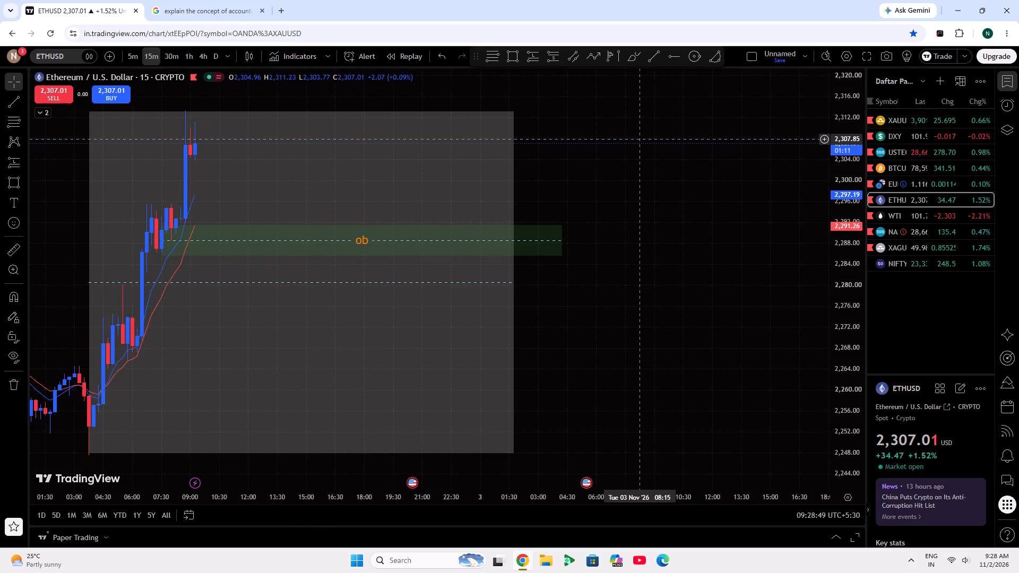
# Draw a projected price path from about 2,307 down into the ob zone near 2,290, ending up at about 2,318.
pyautogui.scroll(-4, 631, 153)
pyautogui.scroll(4, 619, 169)
pyautogui.moveTo(639, 198); pyautogui.dragTo(671, 208)
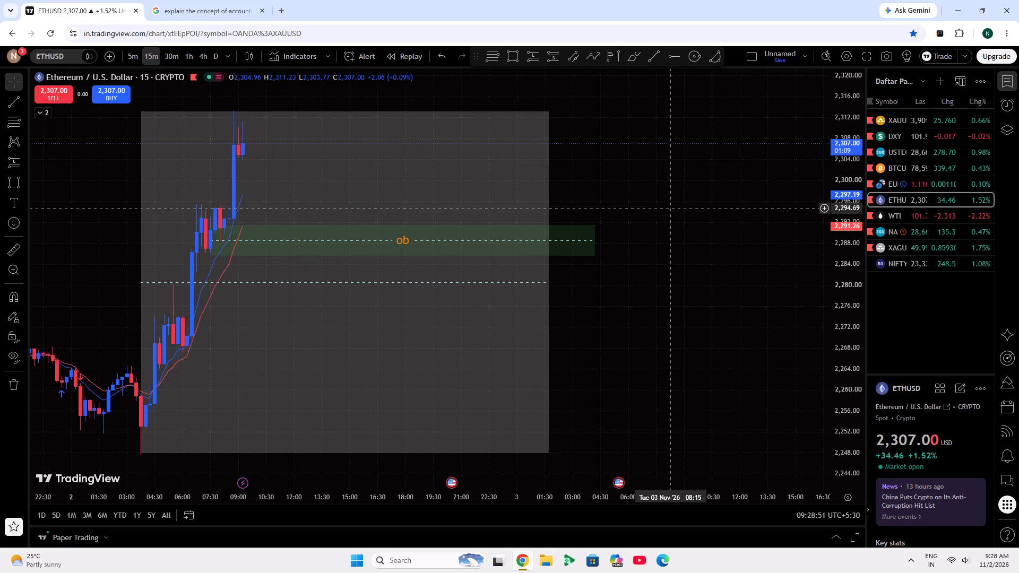
pyautogui.click(593, 54)
pyautogui.click(248, 142)
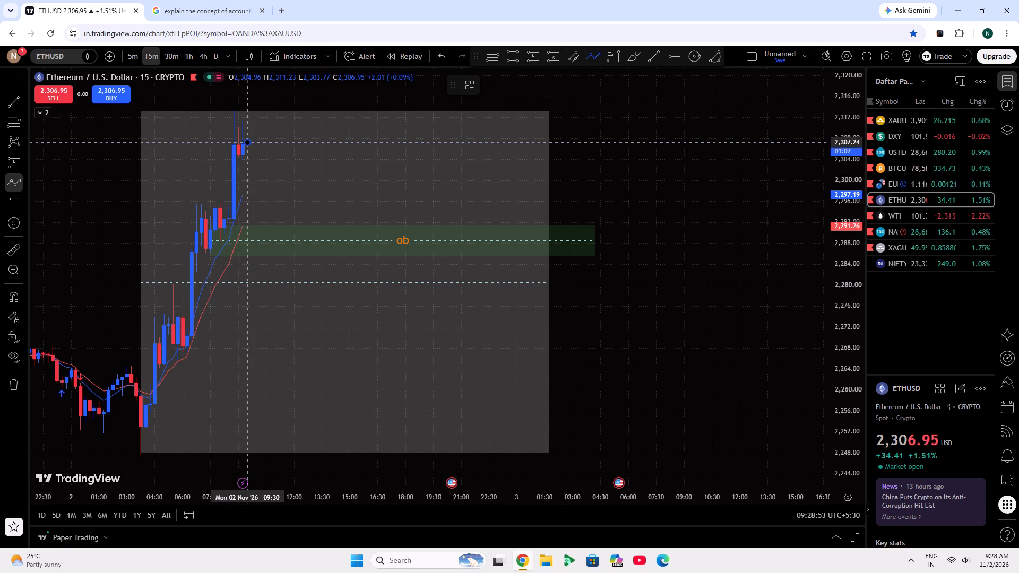
pyautogui.click(297, 235)
pyautogui.doubleClick(398, 77)
pyautogui.doubleClick(385, 85)
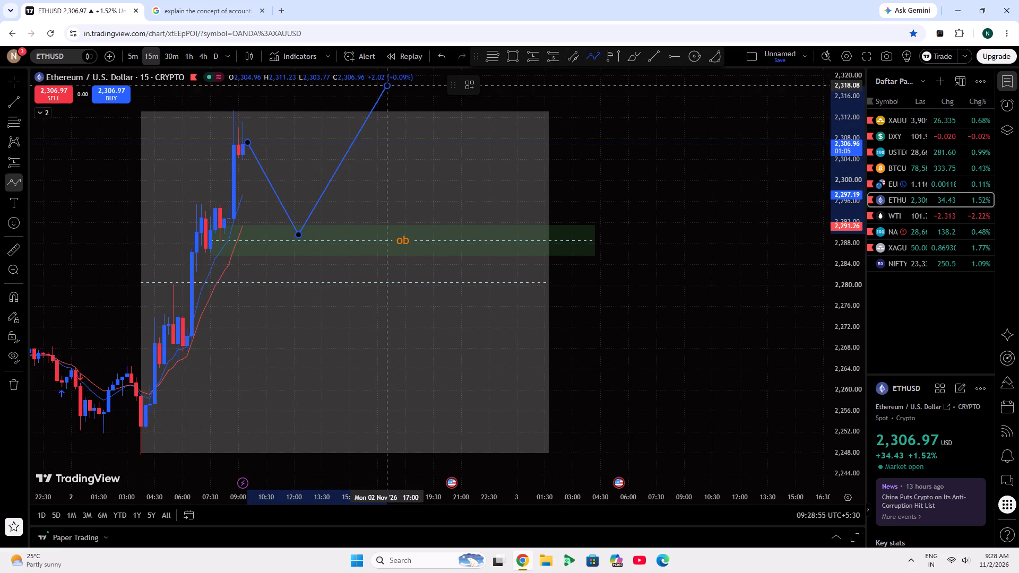
pyautogui.click(671, 174)
# Switch past WTI to the NASDAQ chart and examine 15-minute price action around the 15m ob zone and the open short trade.
pyautogui.click(895, 220)
pyautogui.click(896, 233)
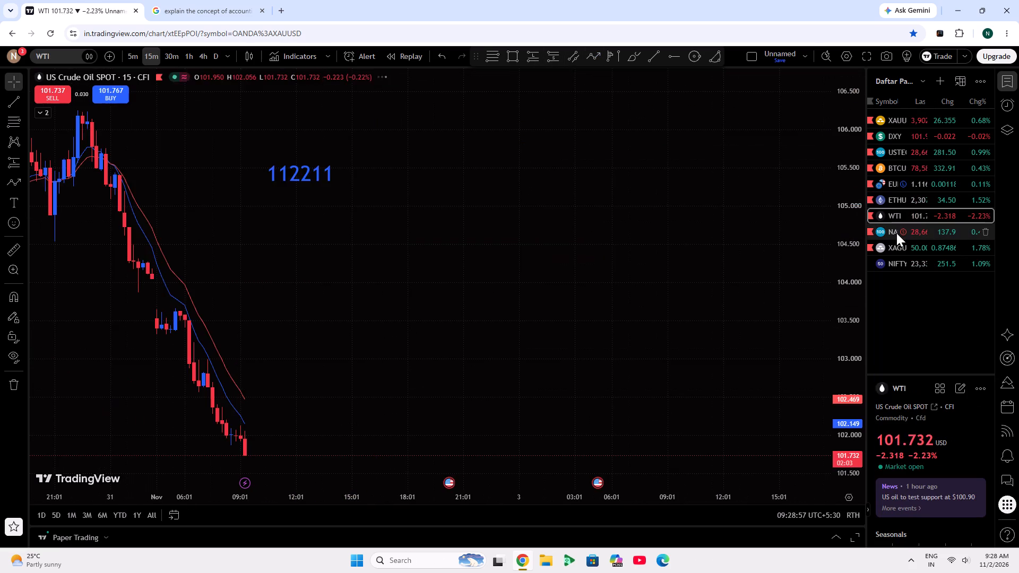
pyautogui.scroll(-3, 750, 282)
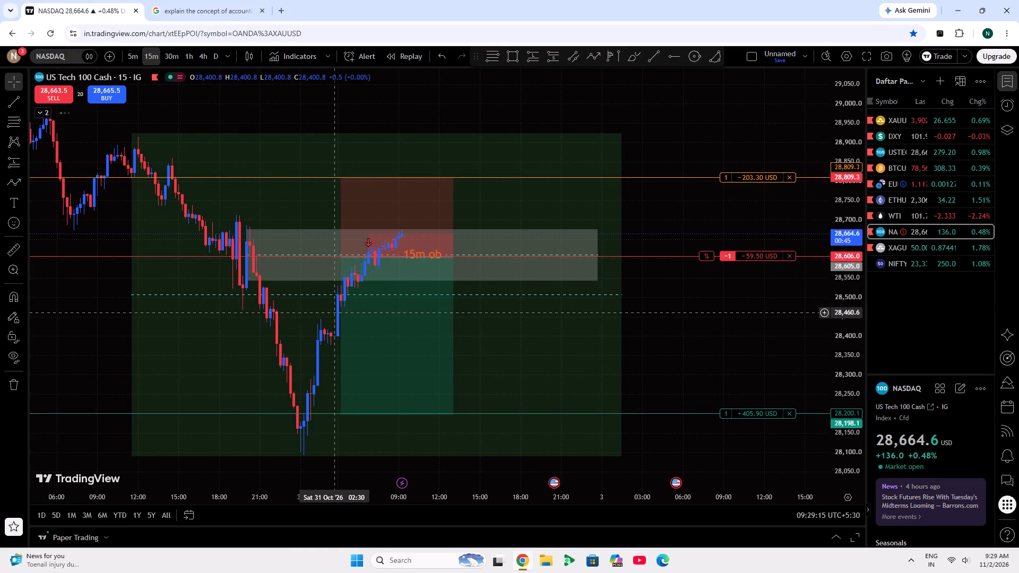
pyautogui.scroll(3, 334, 312)
pyautogui.moveTo(229, 271); pyautogui.dragTo(245, 277)
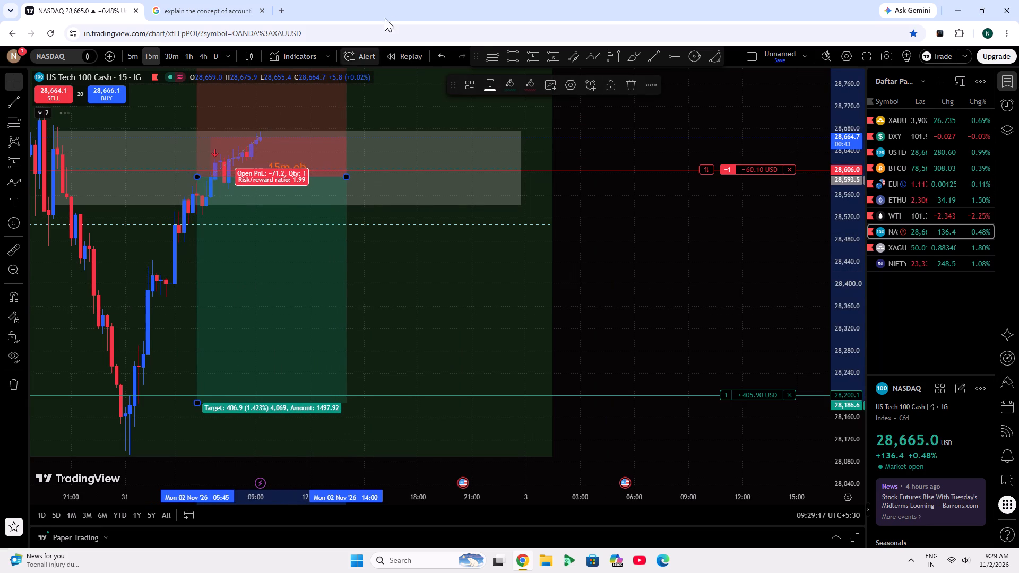
pyautogui.click(445, 56)
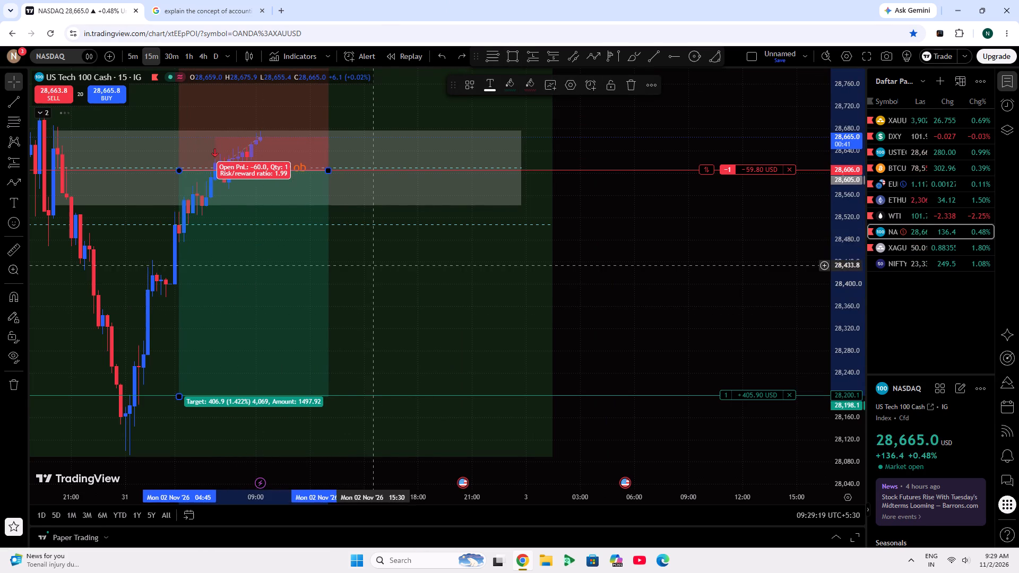
pyautogui.moveTo(375, 265); pyautogui.dragTo(537, 318)
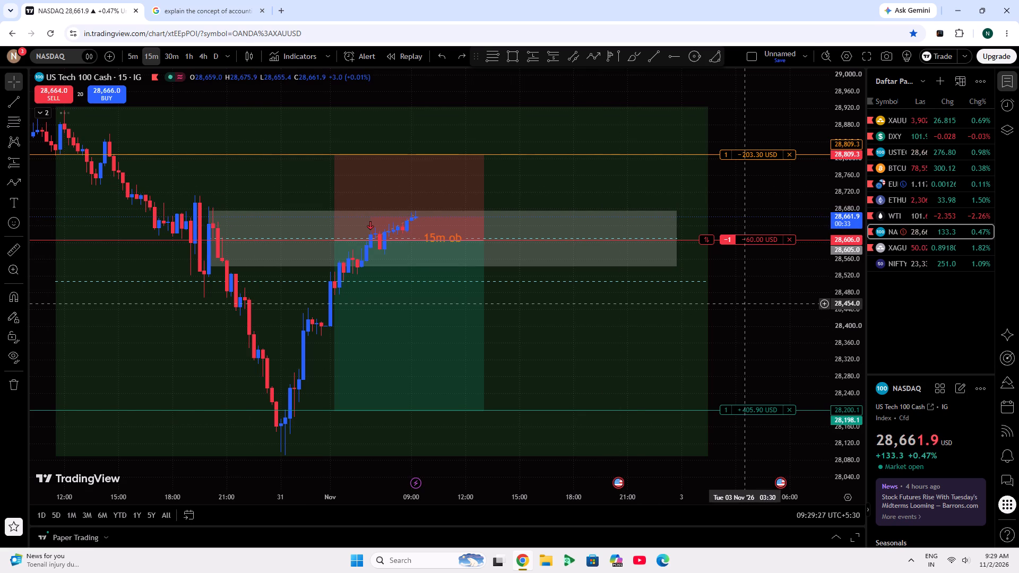
pyautogui.moveTo(732, 301); pyautogui.dragTo(828, 324)
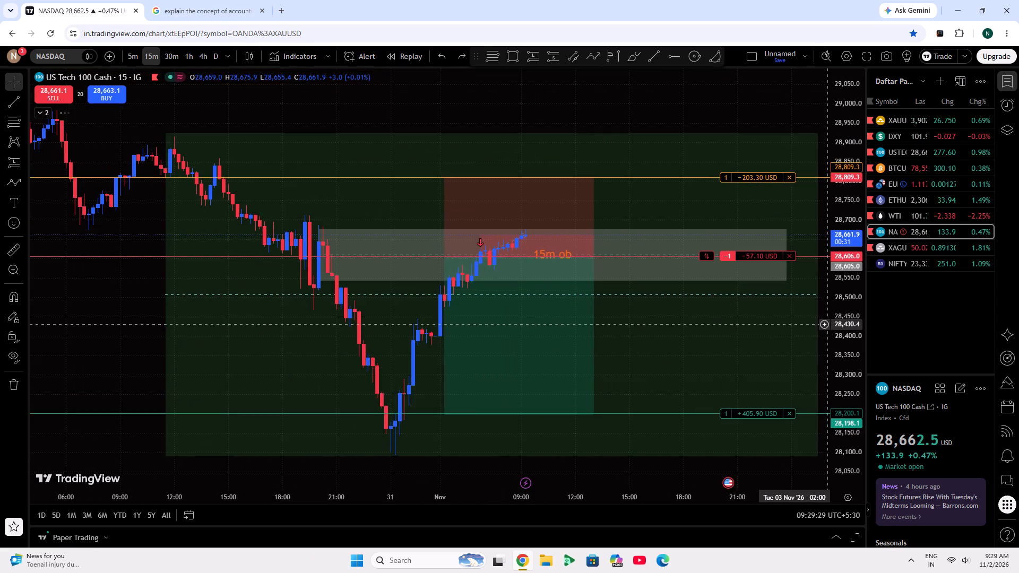
pyautogui.moveTo(828, 324); pyautogui.dragTo(661, 291)
pyautogui.scroll(-4, 662, 0)
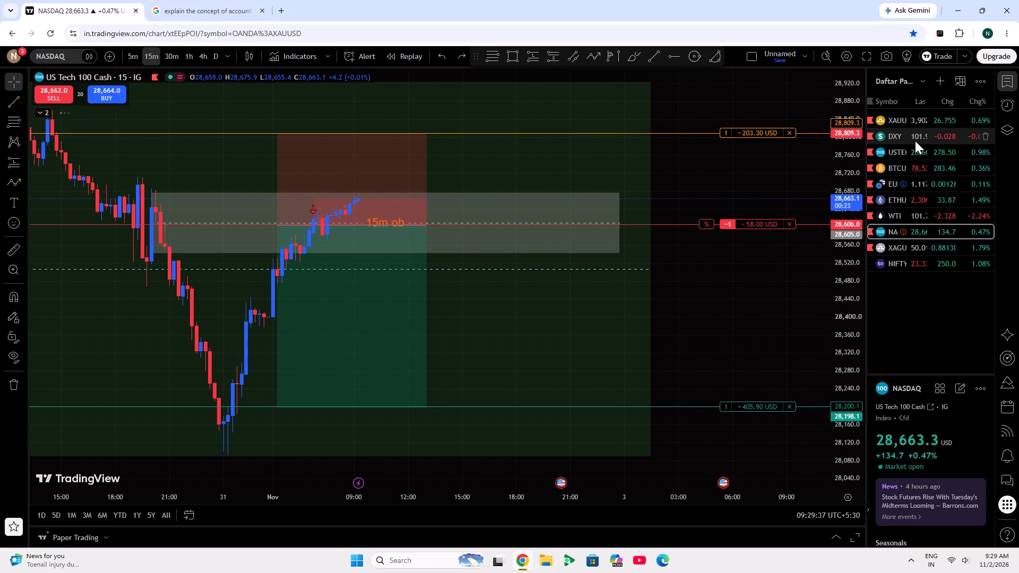
# Switch to the XAGUSD chart, delete the old short position and clear the remaining unlocked drawings.
pyautogui.click(912, 253)
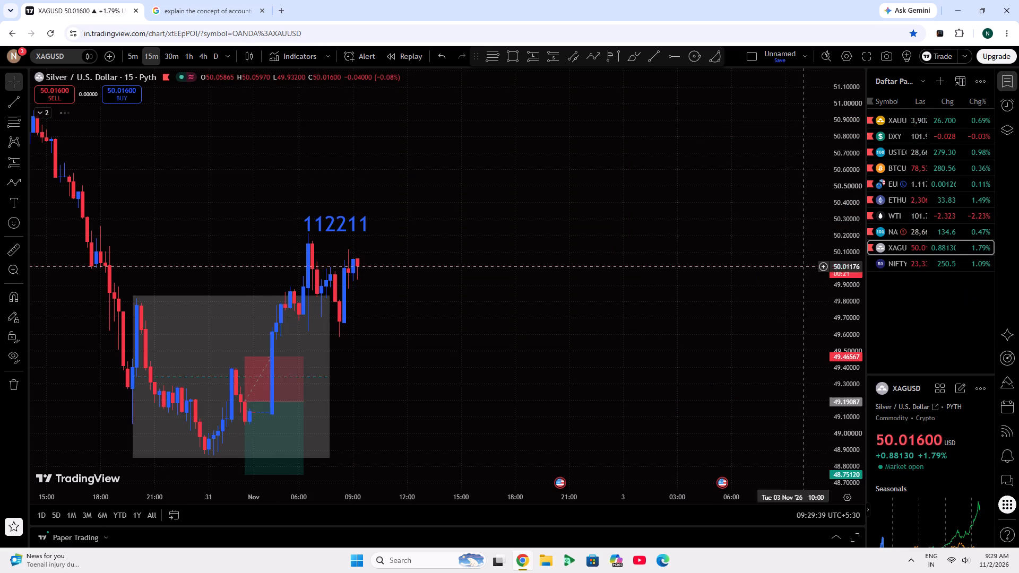
pyautogui.scroll(-5, 677, 270)
pyautogui.scroll(5, 677, 270)
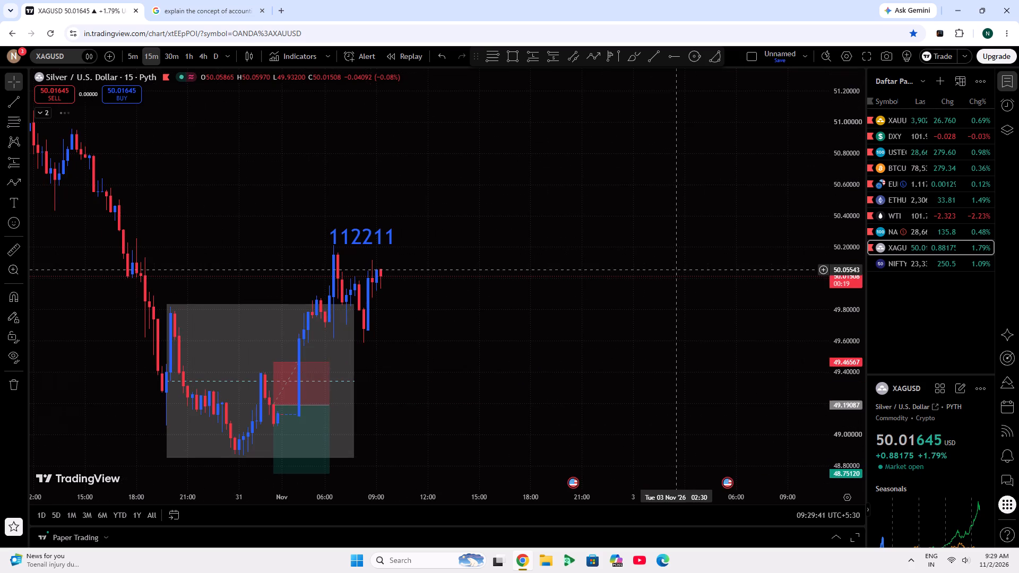
pyautogui.click(308, 382)
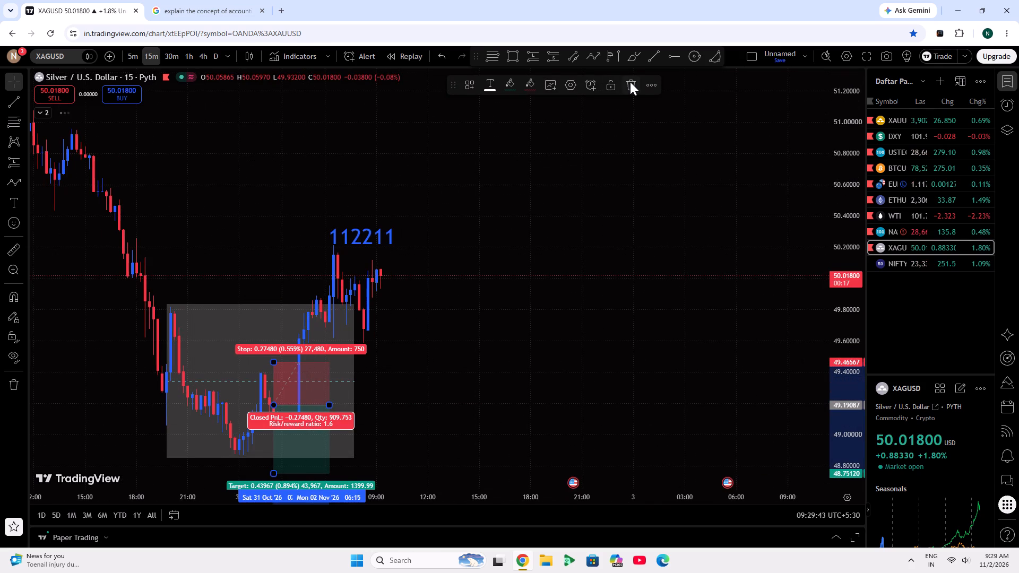
pyautogui.click(630, 82)
pyautogui.click(12, 392)
pyautogui.click(66, 389)
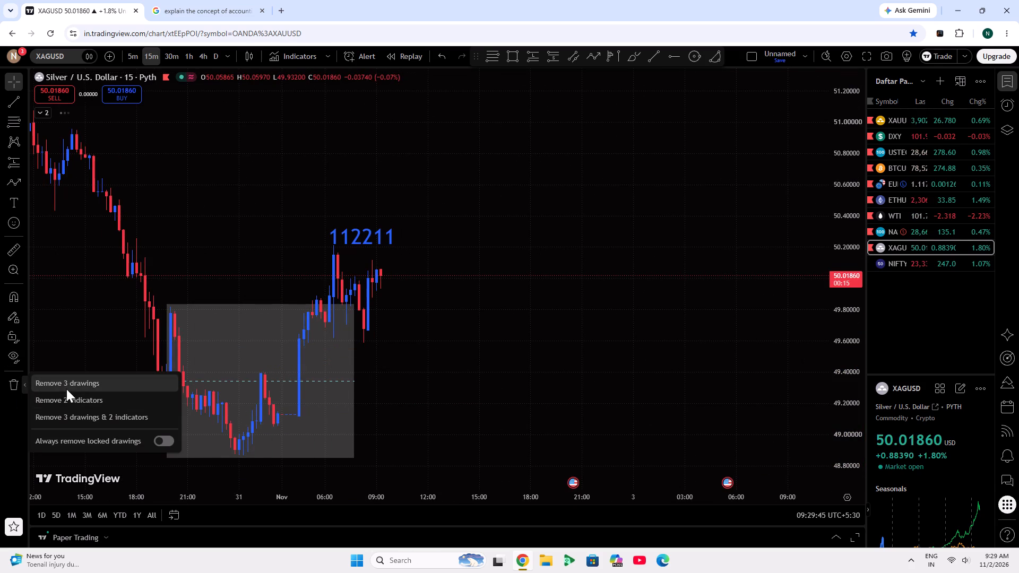
pyautogui.click(2, 383)
pyautogui.click(144, 353)
# Unlock the 112211 text label, move it away from the candles to about 50.83, and lock it again.
pyautogui.scroll(-7, 196, 311)
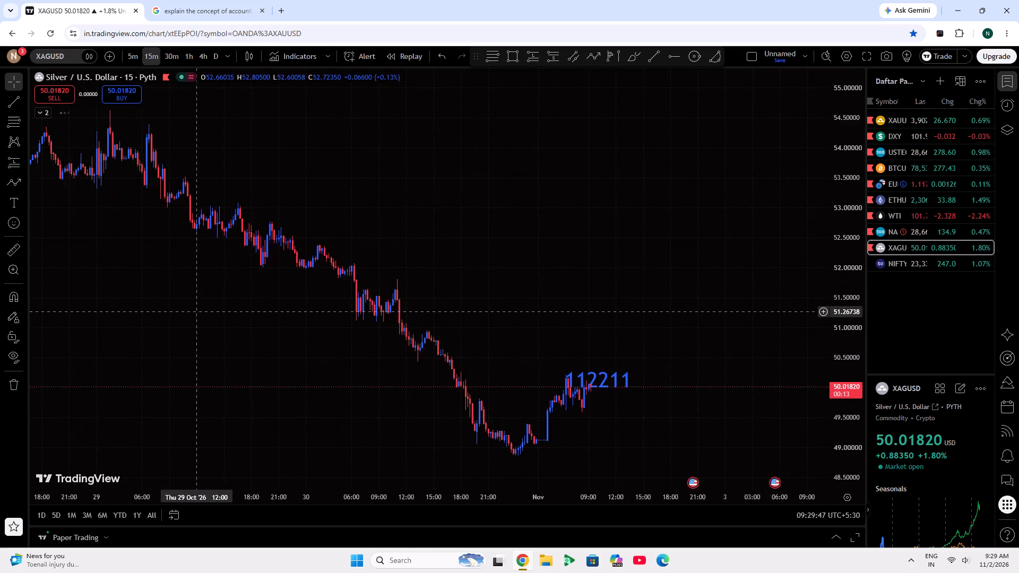
pyautogui.scroll(-12, 196, 311)
pyautogui.scroll(7, 196, 311)
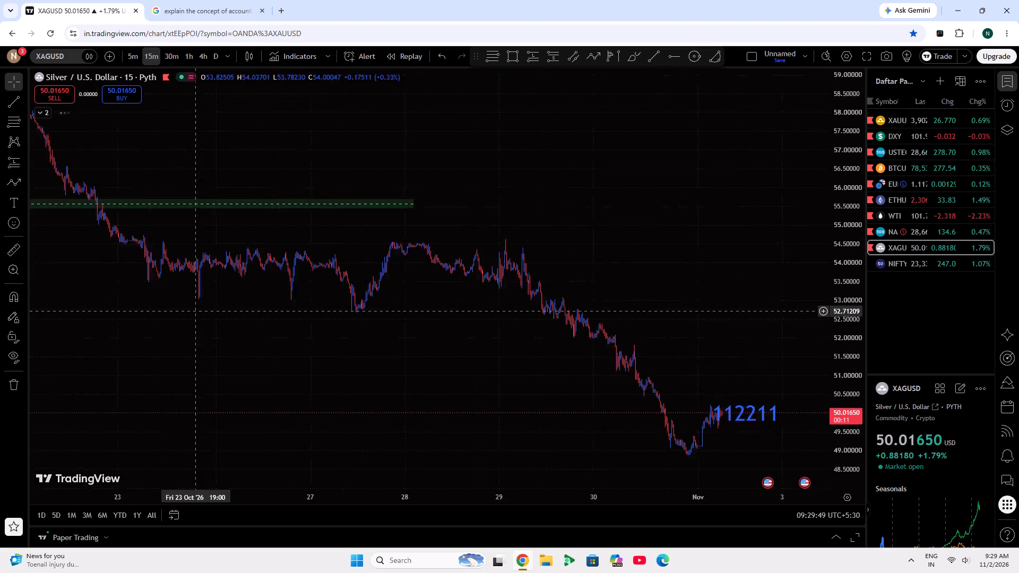
pyautogui.scroll(19, 196, 311)
pyautogui.moveTo(196, 311); pyautogui.dragTo(504, 336)
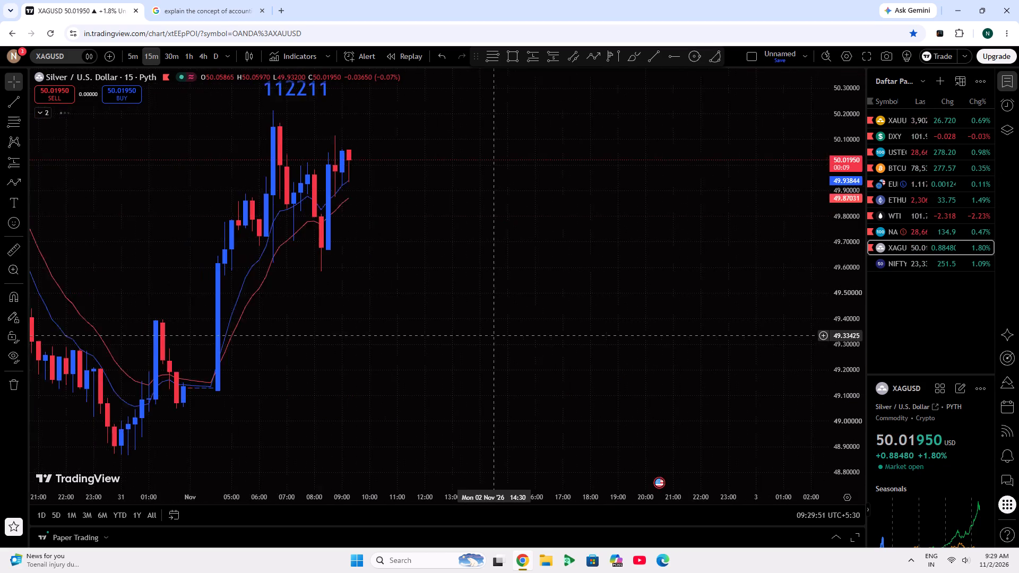
pyautogui.moveTo(504, 336); pyautogui.dragTo(624, 361)
pyautogui.click(436, 199)
pyautogui.click(550, 86)
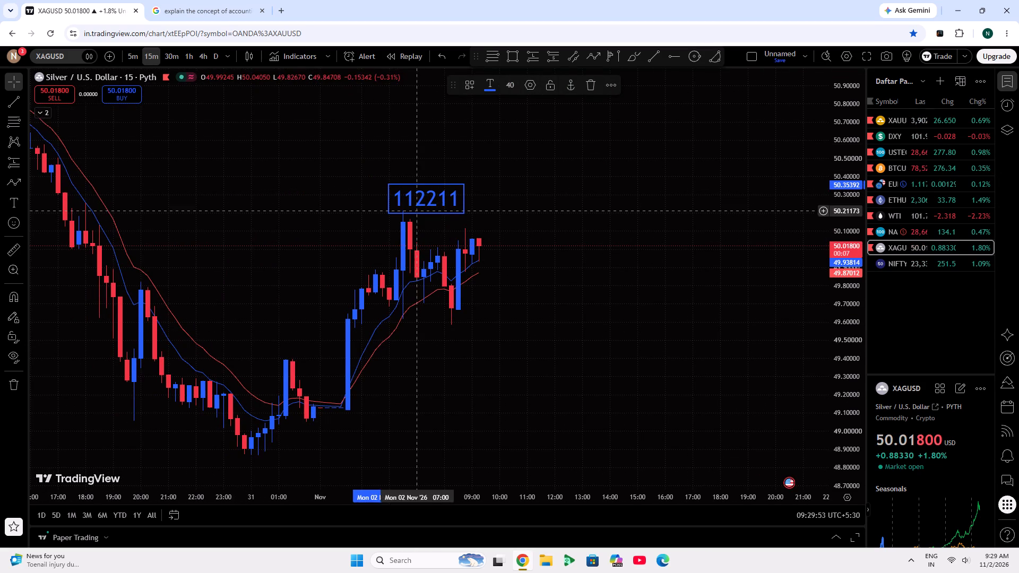
pyautogui.moveTo(414, 211); pyautogui.dragTo(724, 124)
pyautogui.click(549, 91)
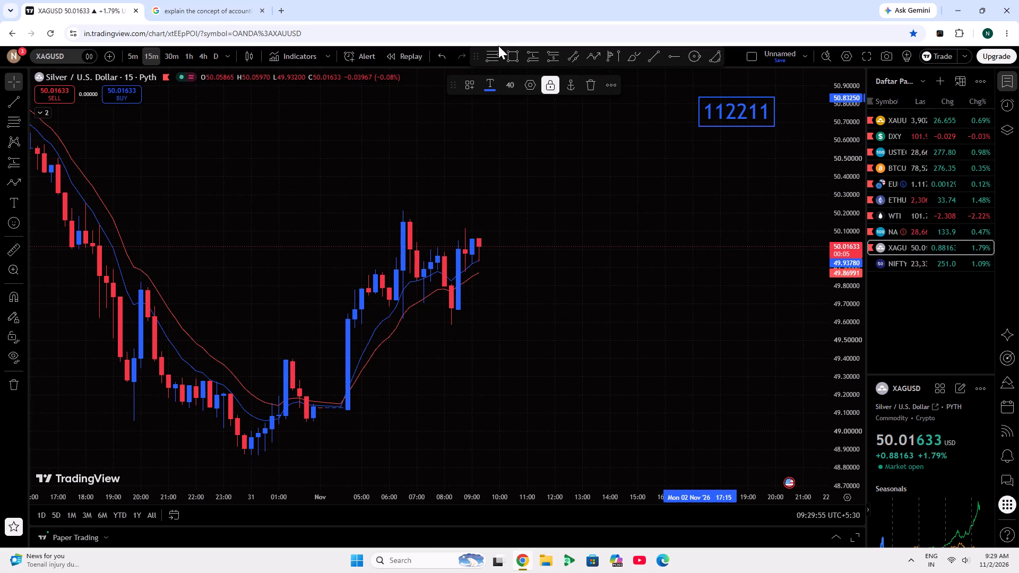
# Draw a range rectangle from the 31 October low near 48.87 up to the recent high near 50.22, extending past current price.
pyautogui.click(509, 50)
pyautogui.click(257, 455)
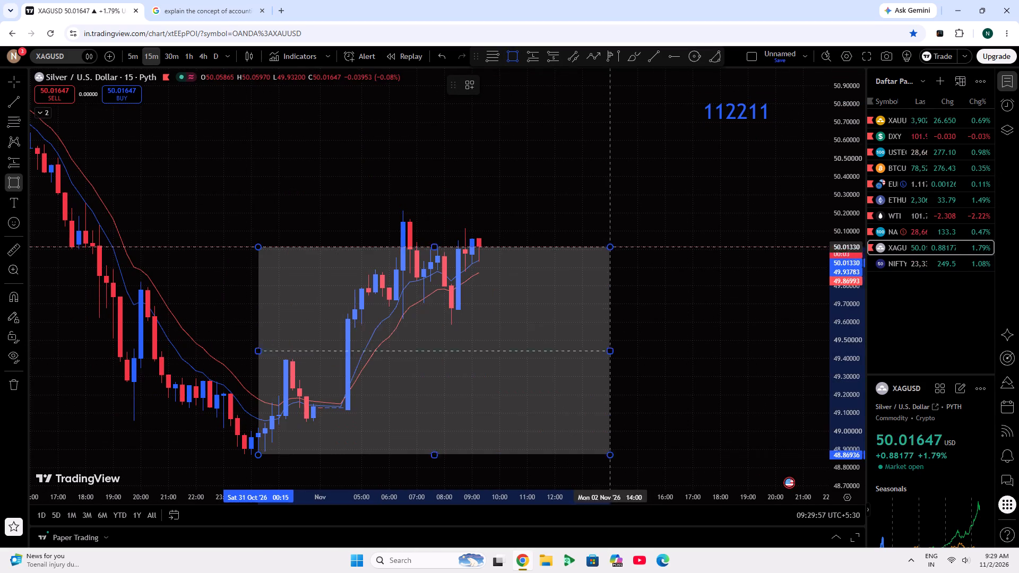
pyautogui.click(796, 208)
pyautogui.moveTo(622, 113); pyautogui.dragTo(528, 114)
# Draw a narrow zone rectangle from about 49.58 to 49.75, extend it to 3 November 03:15, and lock it.
pyautogui.scroll(-4, 540, 143)
pyautogui.moveTo(752, 308); pyautogui.dragTo(584, 258)
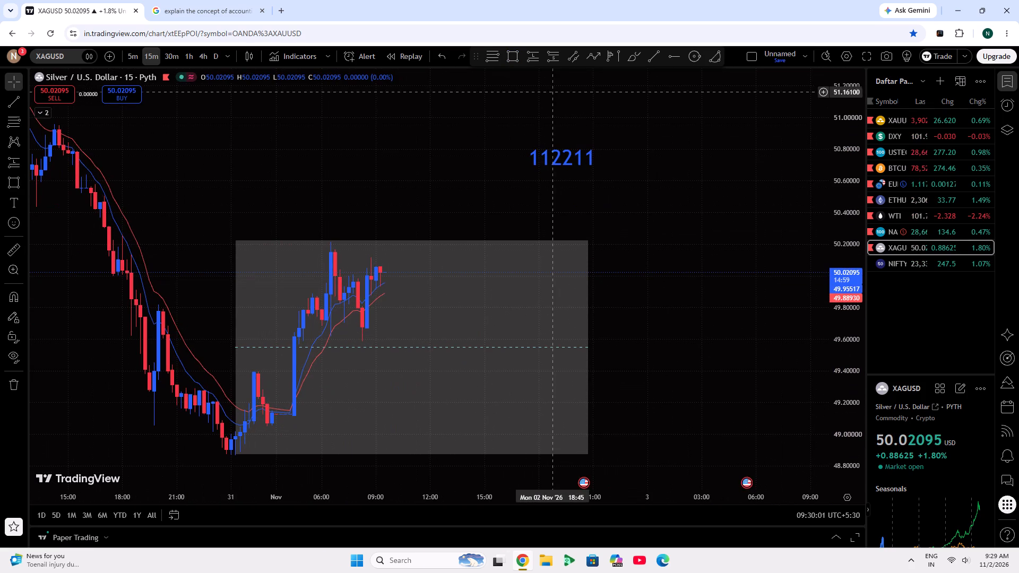
pyautogui.click(515, 57)
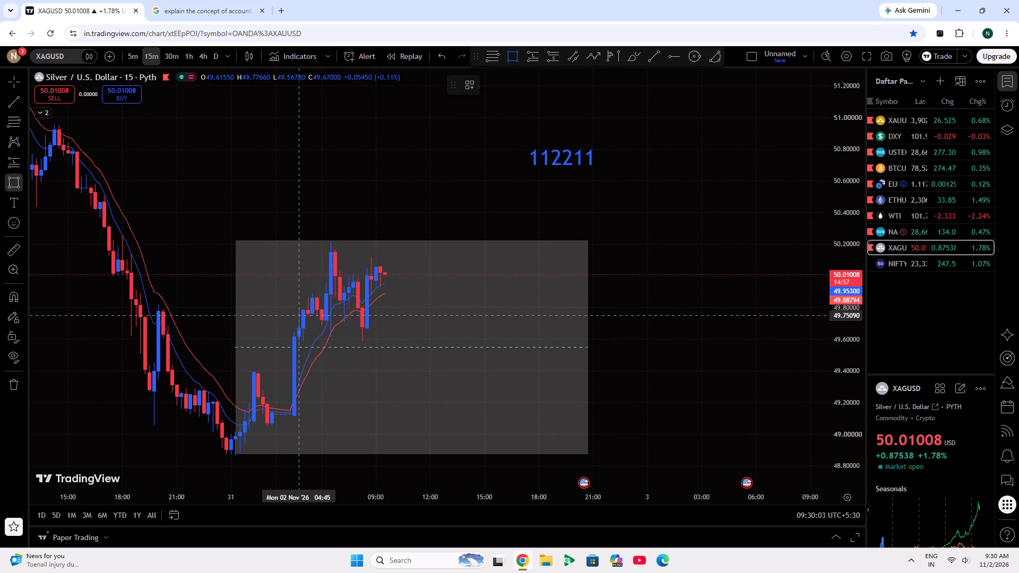
pyautogui.click(299, 315)
pyautogui.click(298, 342)
pyautogui.moveTo(299, 330); pyautogui.dragTo(706, 414)
pyautogui.click(642, 89)
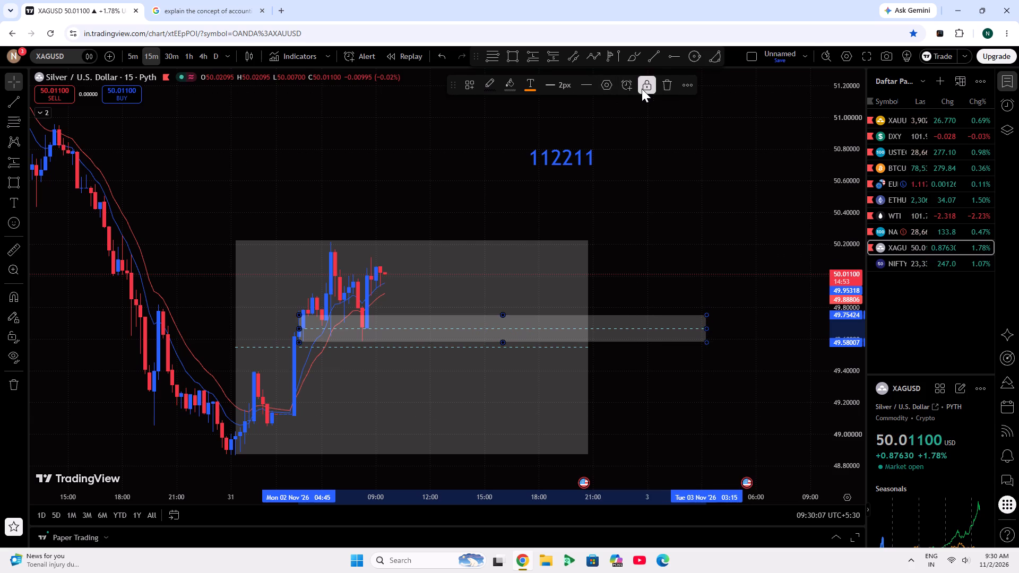
pyautogui.click(692, 215)
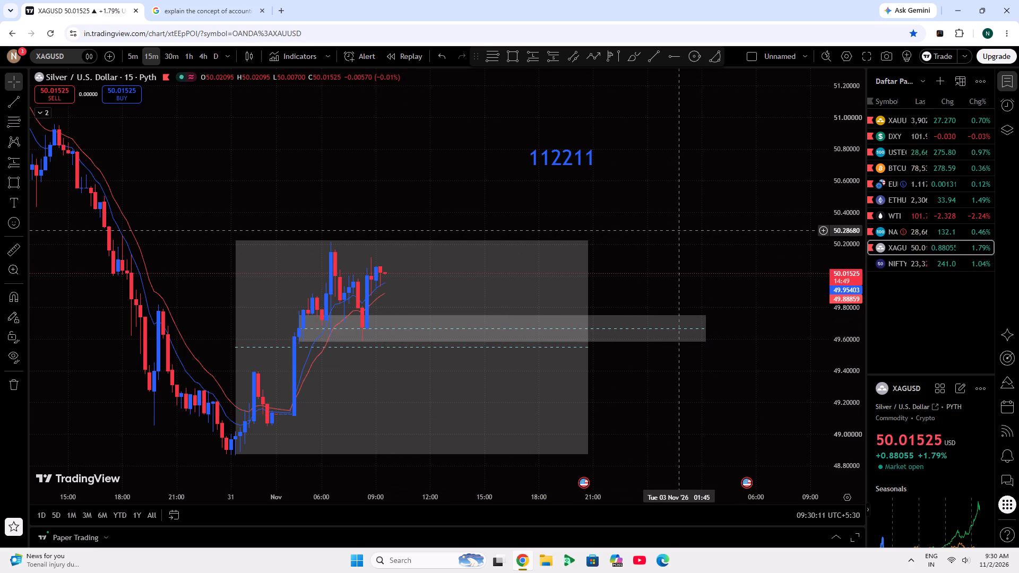
# Change the narrow zone rectangle's fill to green.
pyautogui.click(666, 329)
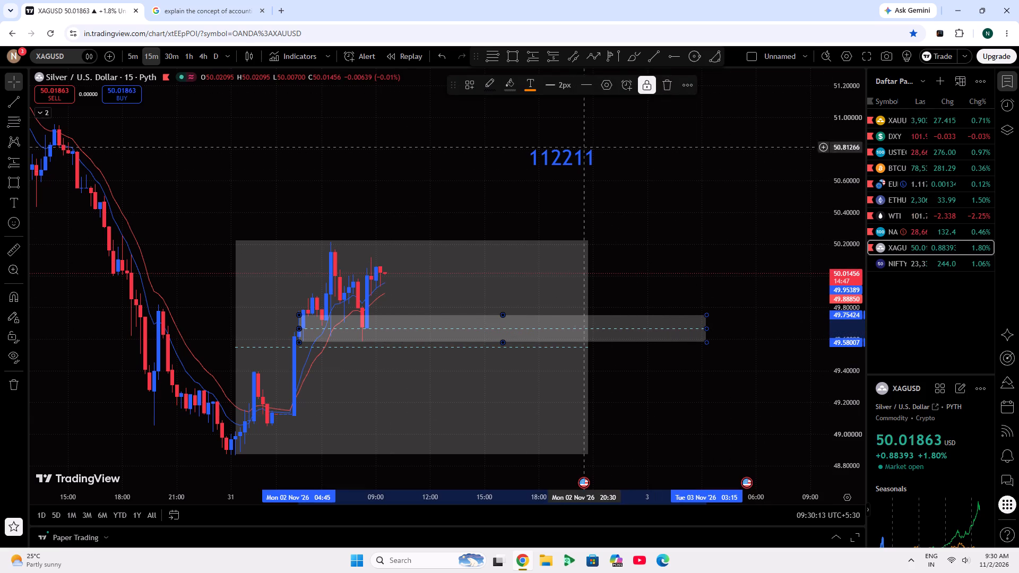
pyautogui.click(495, 83)
pyautogui.click(508, 91)
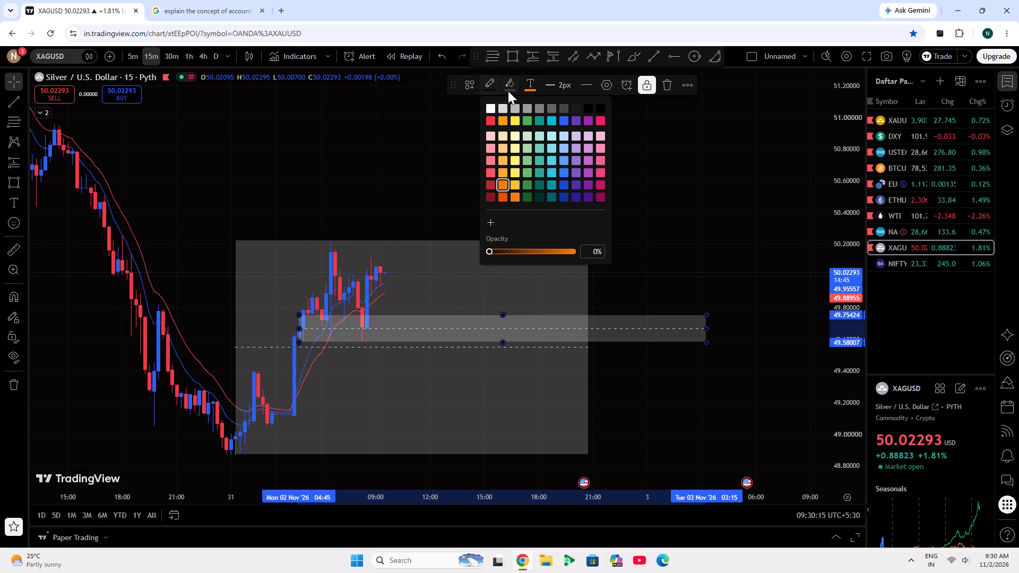
pyautogui.click(547, 118)
pyautogui.click(791, 225)
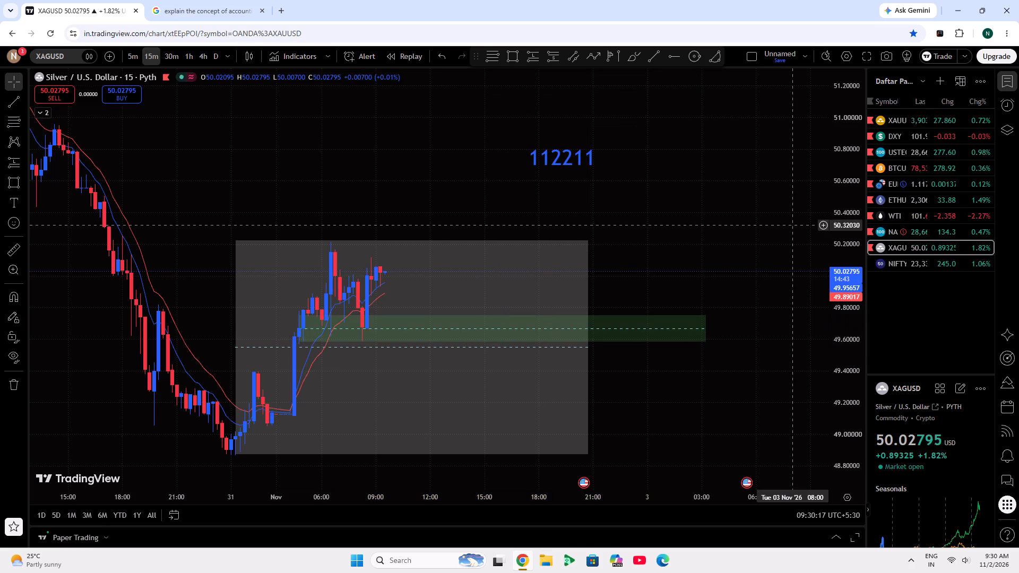
# Switch to the NIFTY1! chart and remove its four outdated drawings, keeping the indicators.
pyautogui.click(914, 260)
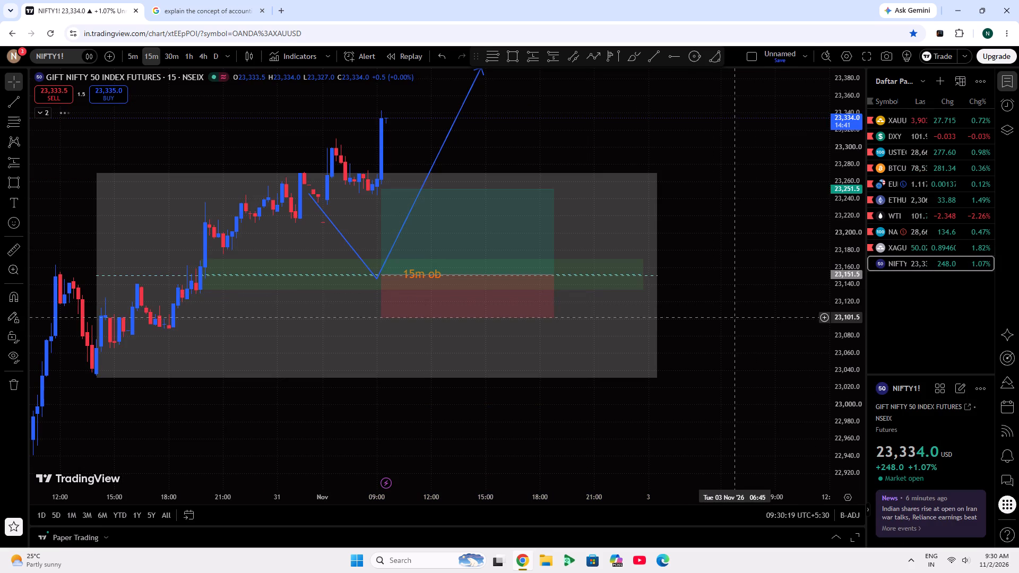
pyautogui.moveTo(743, 346); pyautogui.dragTo(680, 335)
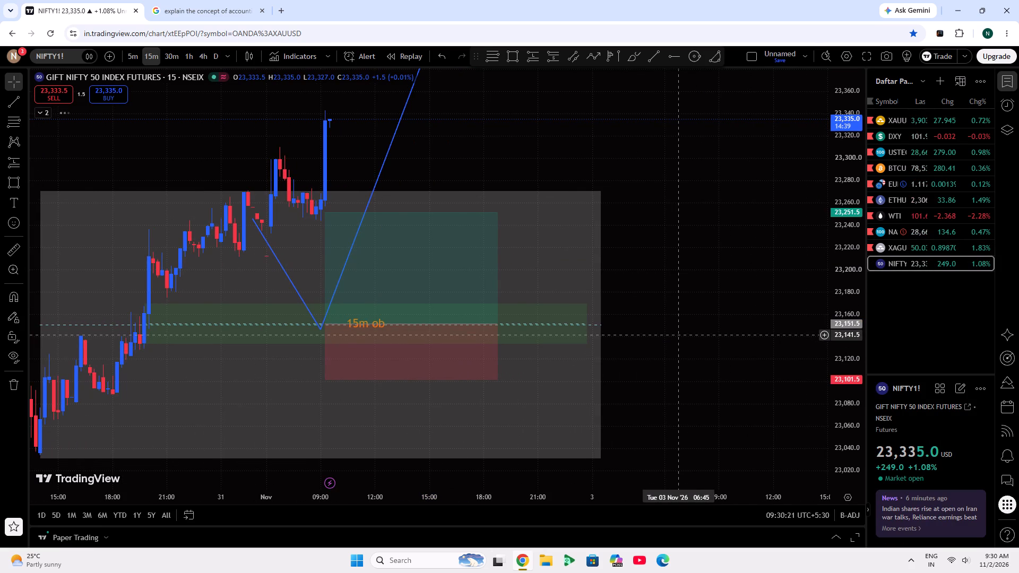
pyautogui.click(1, 375)
pyautogui.click(29, 381)
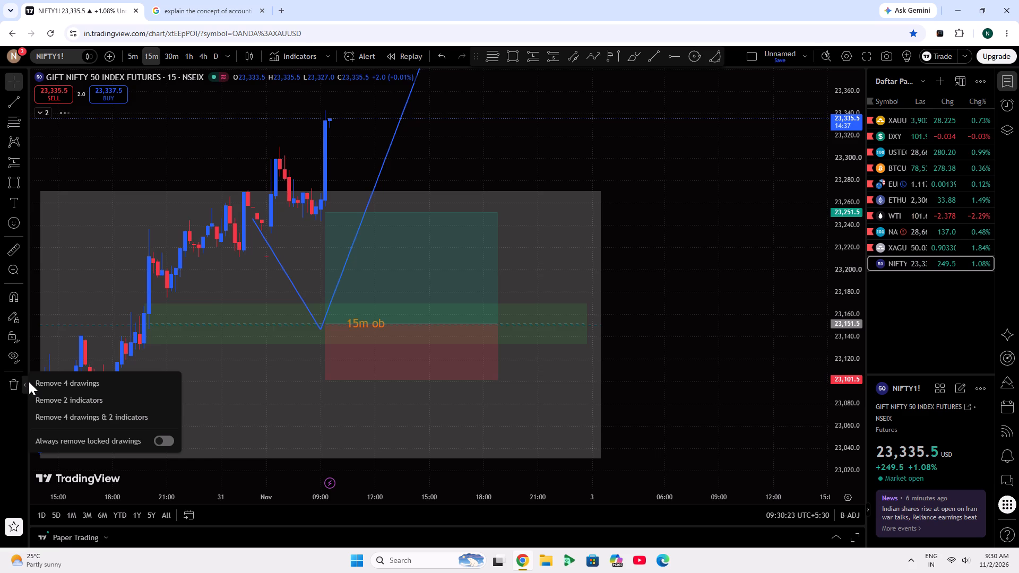
pyautogui.click(35, 383)
# Add the text label 112211 in the empty area beyond the candles at about 23,292 and lock it.
pyautogui.scroll(-12, 358, 405)
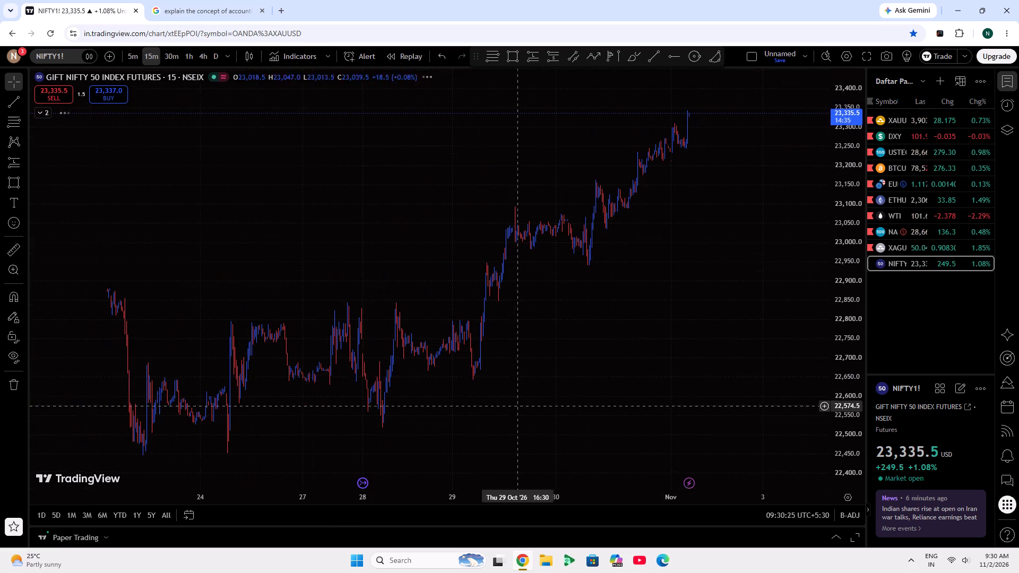
pyautogui.scroll(-5, 858, 267)
pyautogui.doubleClick(858, 267)
pyautogui.scroll(12, 611, 303)
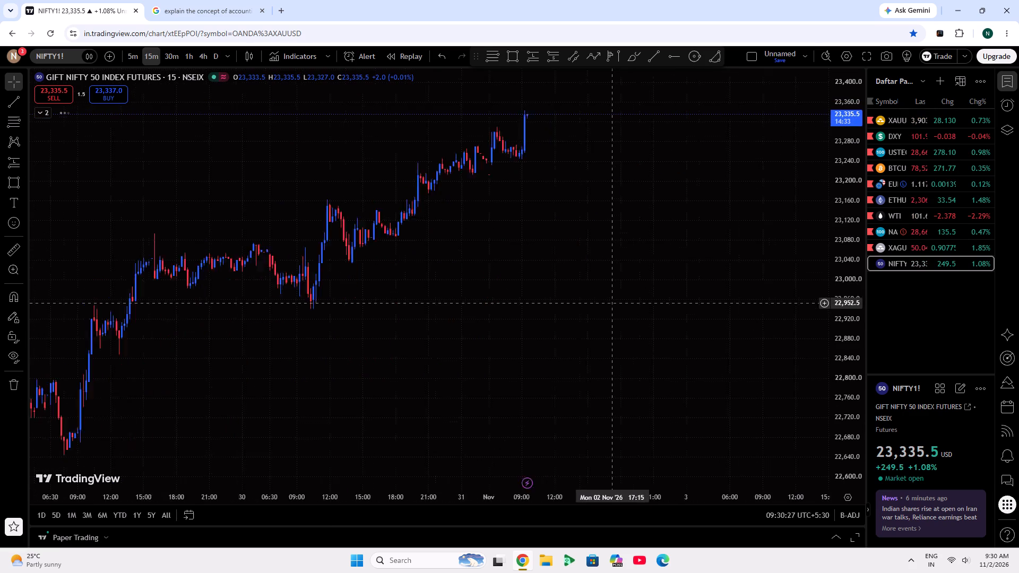
pyautogui.scroll(1, 611, 303)
pyautogui.moveTo(611, 303); pyautogui.dragTo(473, 368)
pyautogui.click(6, 195)
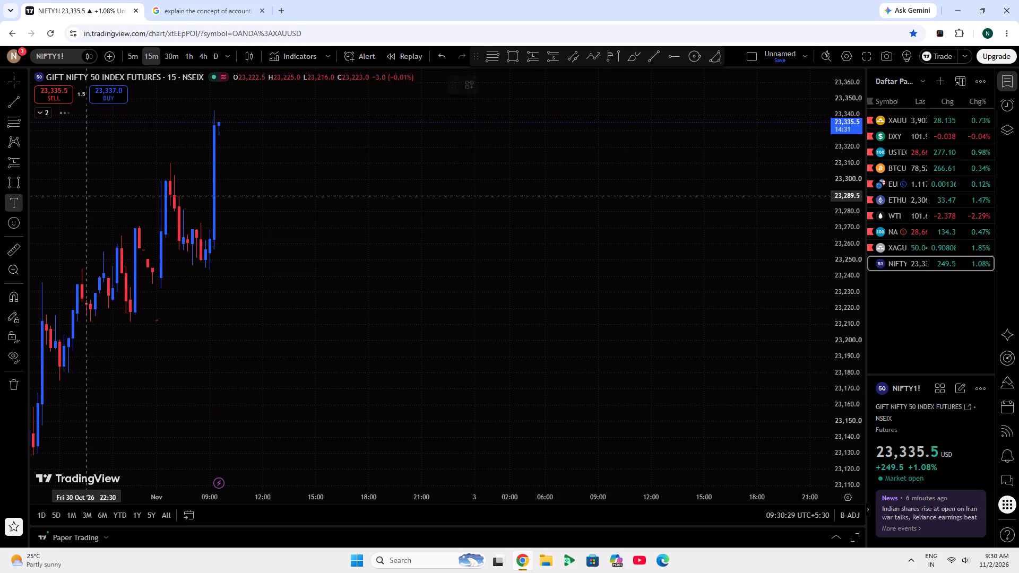
pyautogui.click(461, 192)
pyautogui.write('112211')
pyautogui.click(554, 82)
pyautogui.click(531, 197)
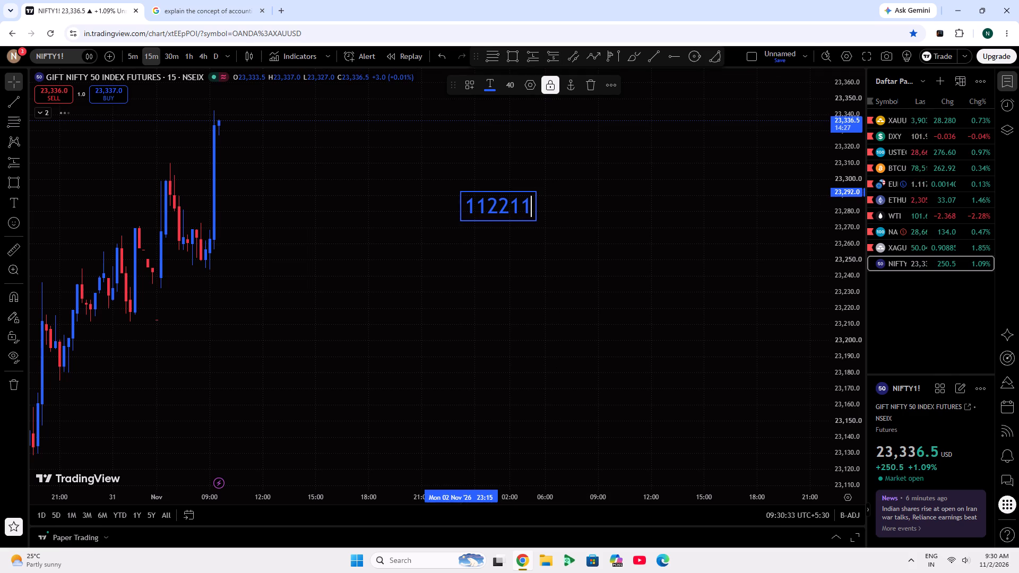
pyautogui.scroll(4, 309, 420)
pyautogui.click(433, 313)
pyautogui.moveTo(350, 228); pyautogui.dragTo(812, 337)
# Switch to XAUUSD on the 5-minute timeframe and delete the green range rectangle around current price.
pyautogui.click(902, 118)
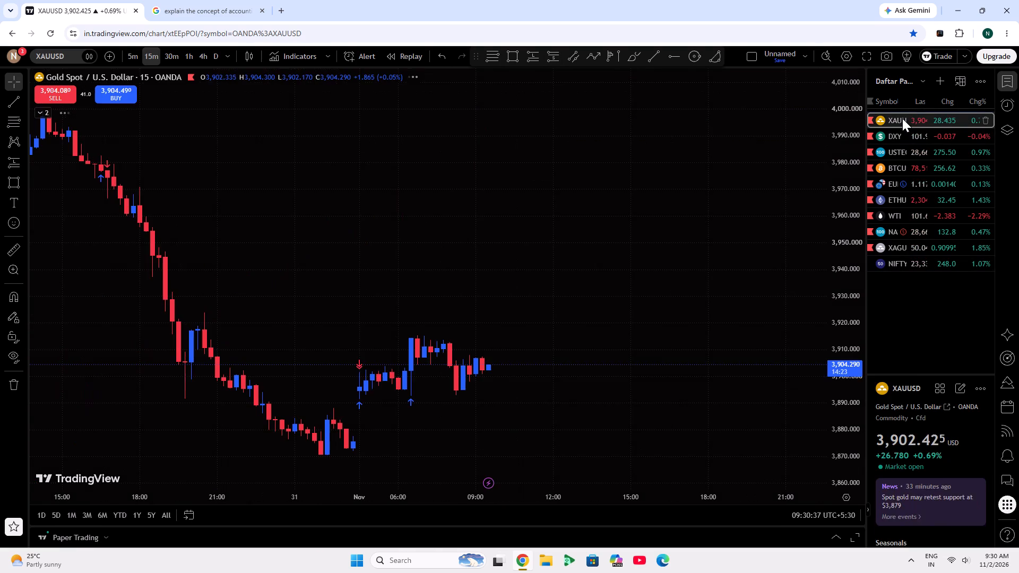
pyautogui.scroll(-5, 684, 403)
pyautogui.moveTo(672, 306); pyautogui.dragTo(302, 221)
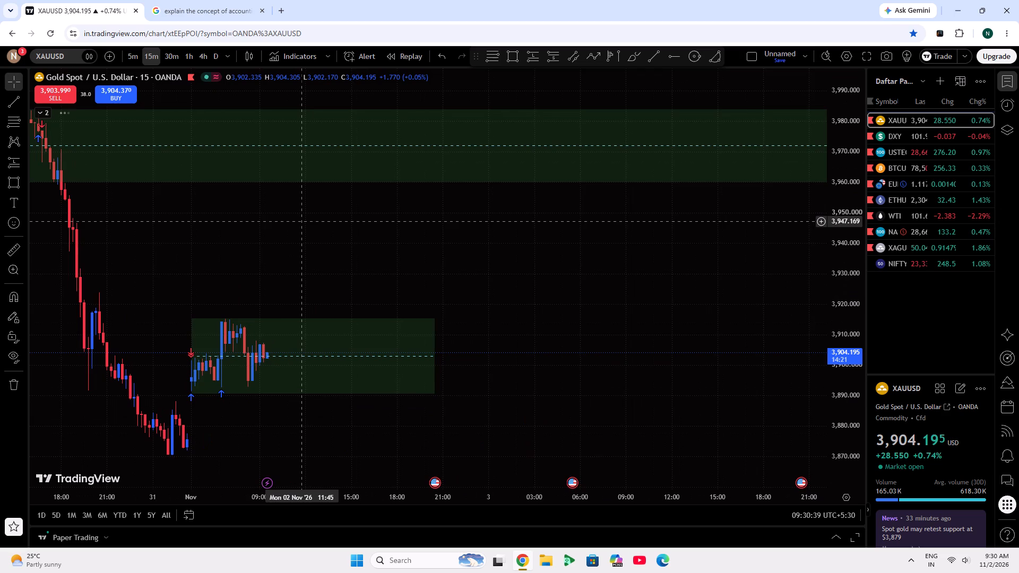
pyautogui.moveTo(302, 221); pyautogui.dragTo(301, 221)
pyautogui.click(126, 54)
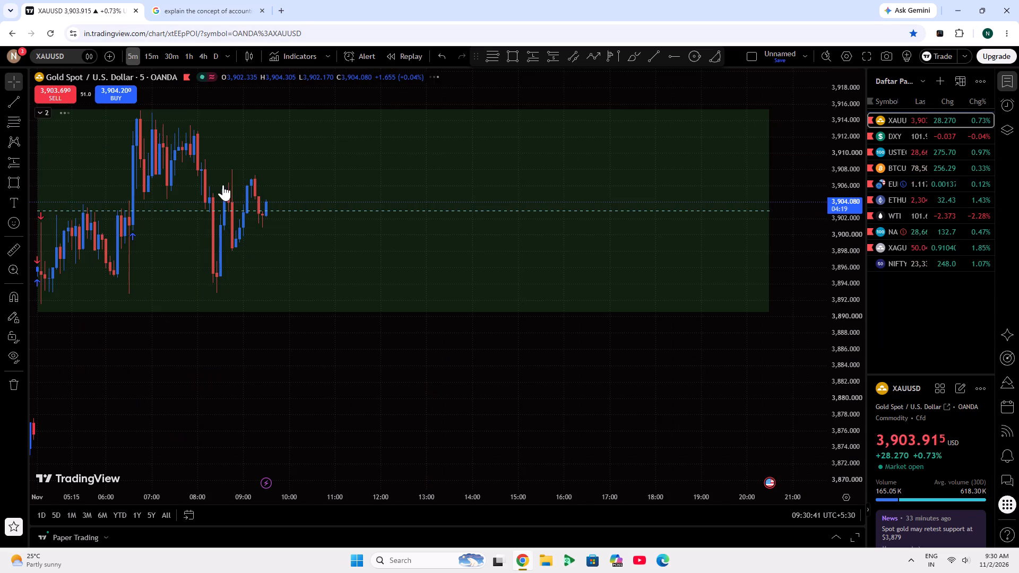
pyautogui.scroll(-4, 334, 385)
pyautogui.scroll(5, 334, 385)
pyautogui.click(339, 302)
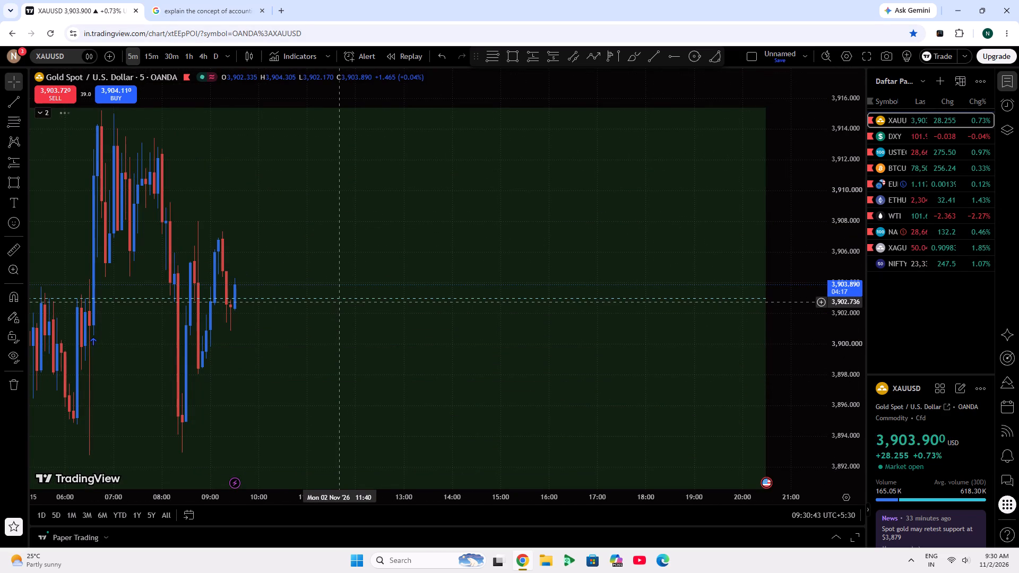
pyautogui.click(328, 299)
pyautogui.click(663, 80)
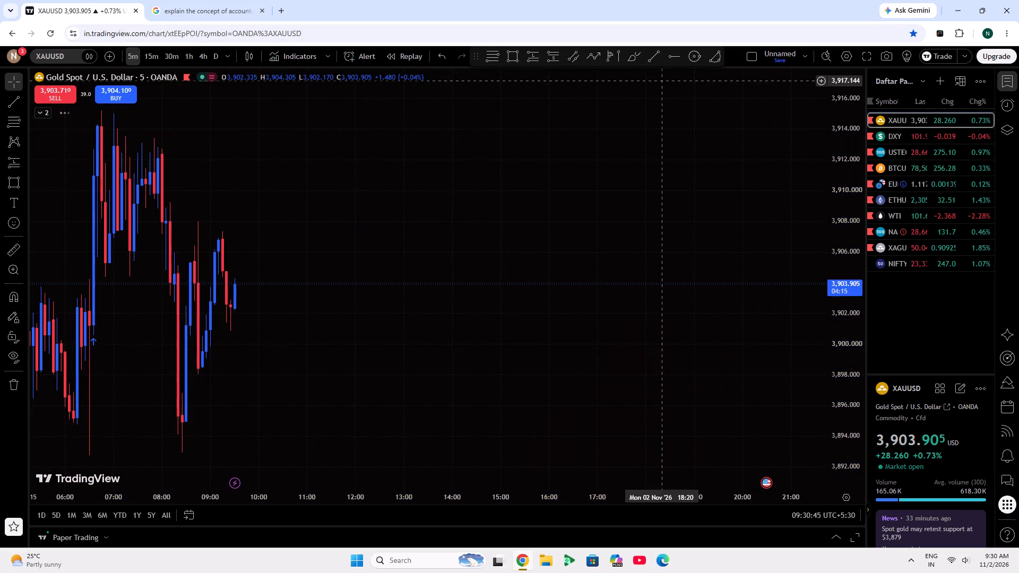
# Draw a Fibonacci retracement on XAUUSD from the swing high near 3,915.3 down to the low near 3,892.9.
pyautogui.scroll(-20, 752, 572)
pyautogui.scroll(-11, 752, 572)
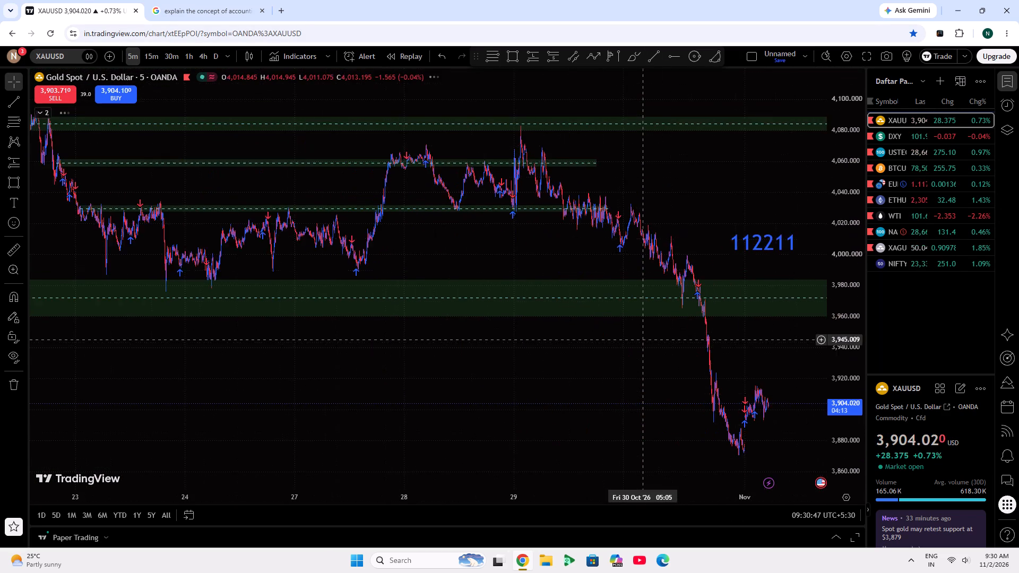
pyautogui.scroll(-8, 643, 340)
pyautogui.scroll(17, 643, 340)
pyautogui.scroll(4, 635, 356)
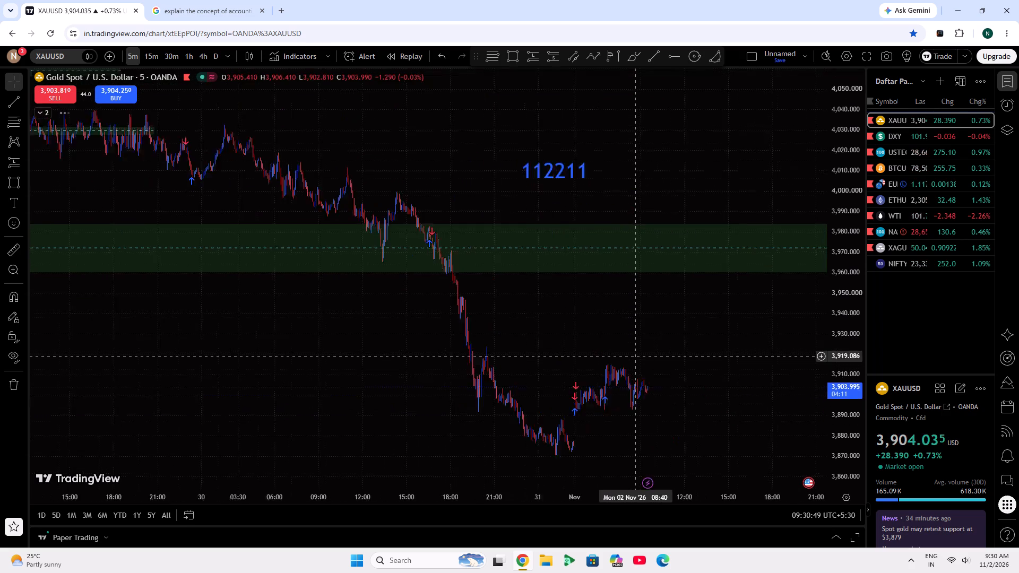
pyautogui.scroll(10, 635, 356)
pyautogui.moveTo(536, 383); pyautogui.dragTo(878, 429)
pyautogui.click(490, 49)
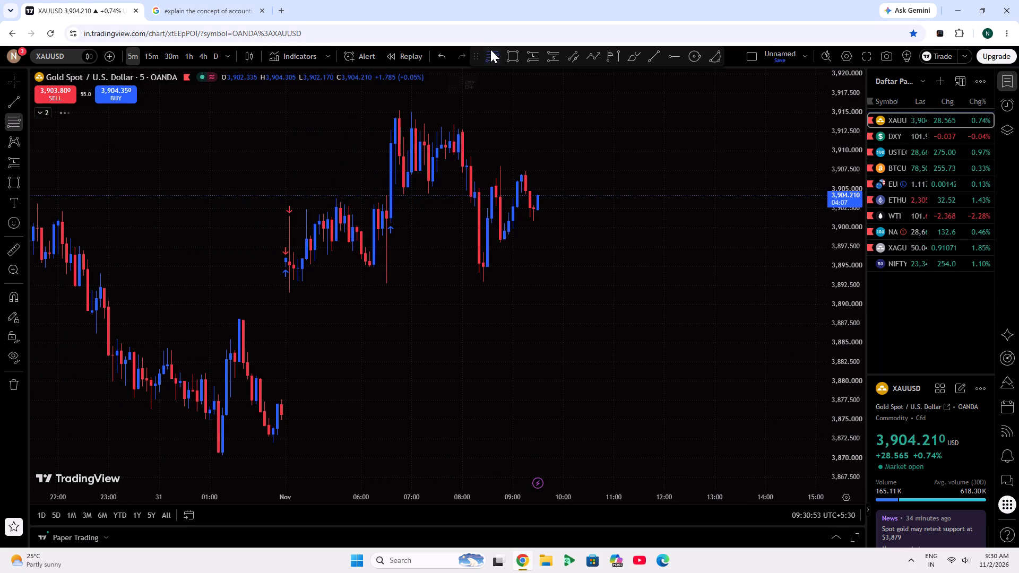
pyautogui.click(395, 110)
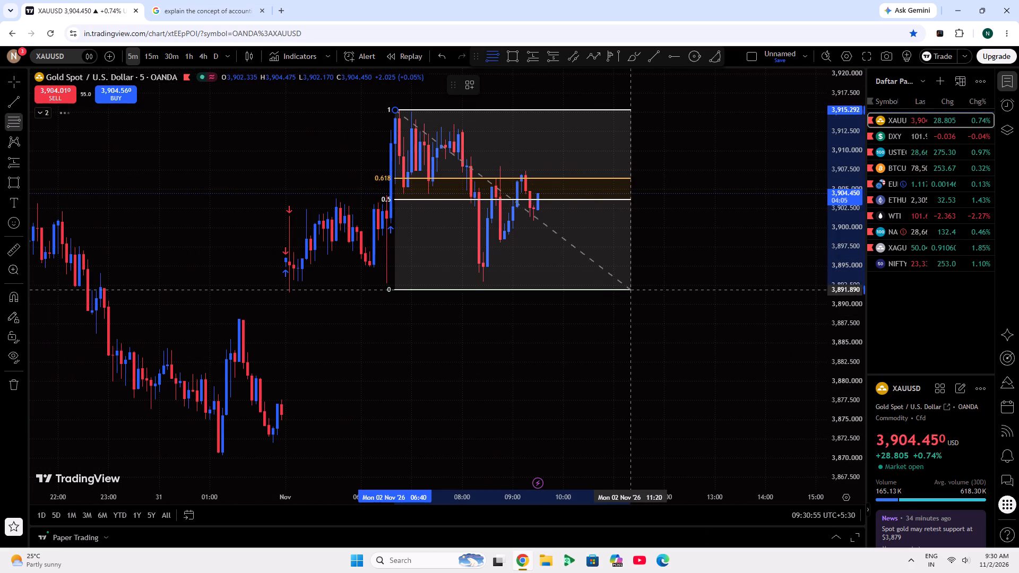
pyautogui.click(637, 282)
pyautogui.click(626, 309)
# Place a short position drawing at the latest candles with entry 3,902.400, stop 3,910.452 and target 3,894.348.
pyautogui.scroll(4, 620, 319)
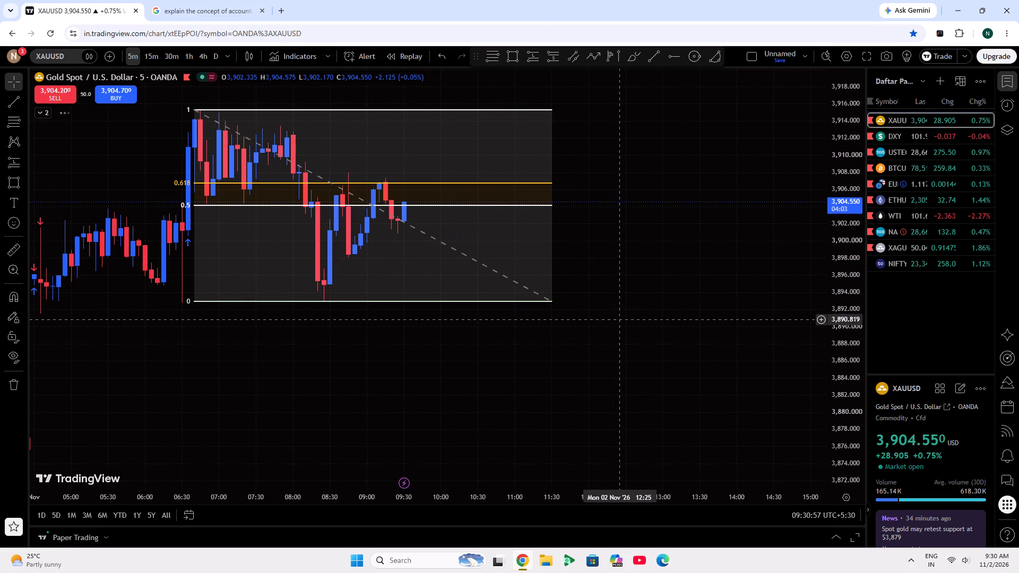
pyautogui.click(547, 56)
pyautogui.click(396, 220)
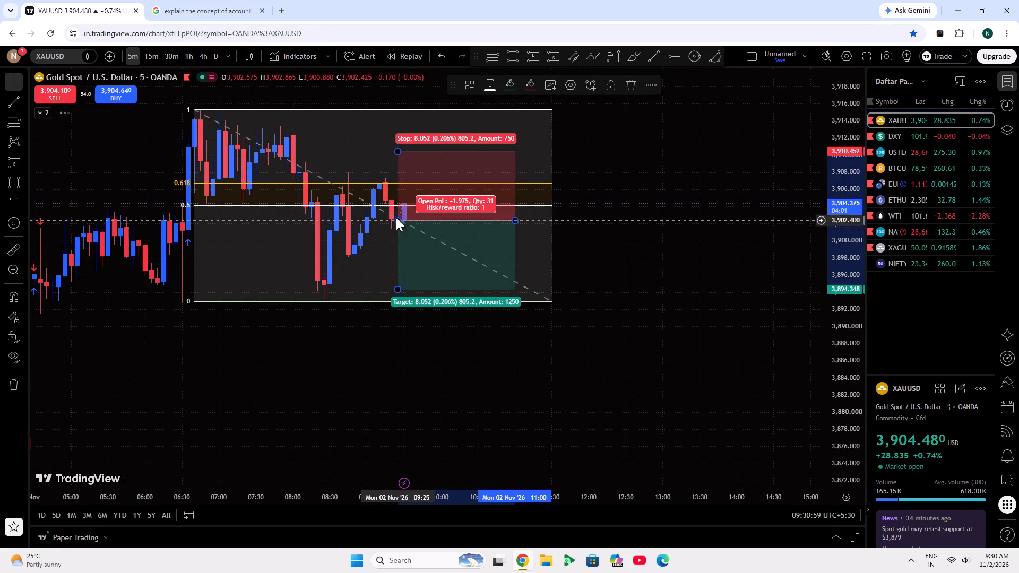
# Resize the XAUUSD short position drawing so its stop sits at 3,907.974 and its target at 3,891.562.
pyautogui.moveTo(400, 148); pyautogui.dragTo(388, 179)
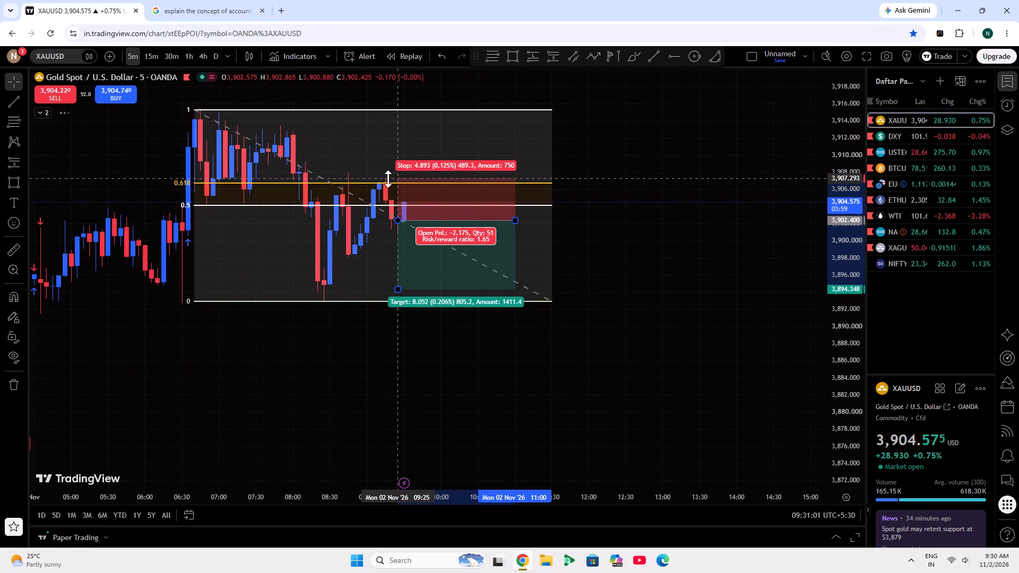
pyautogui.moveTo(388, 179); pyautogui.dragTo(390, 173)
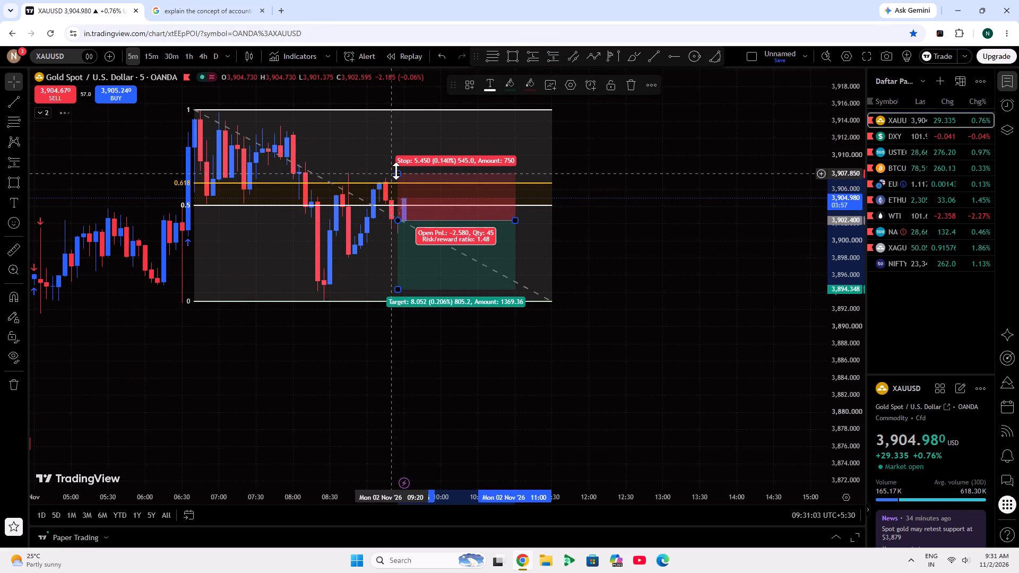
pyautogui.click(399, 171)
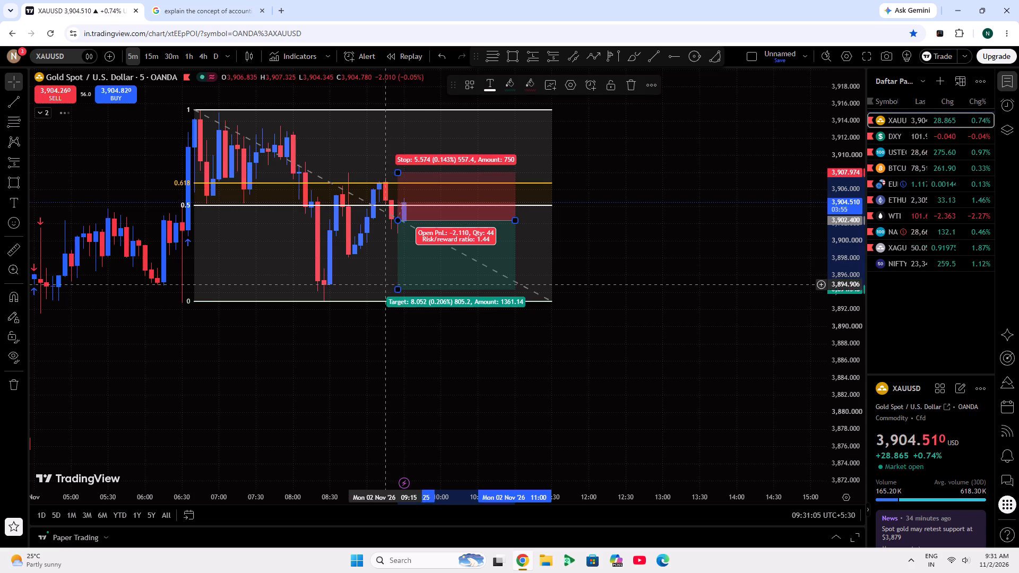
pyautogui.moveTo(400, 290); pyautogui.dragTo(399, 313)
pyautogui.click(617, 398)
pyautogui.scroll(-4, 617, 398)
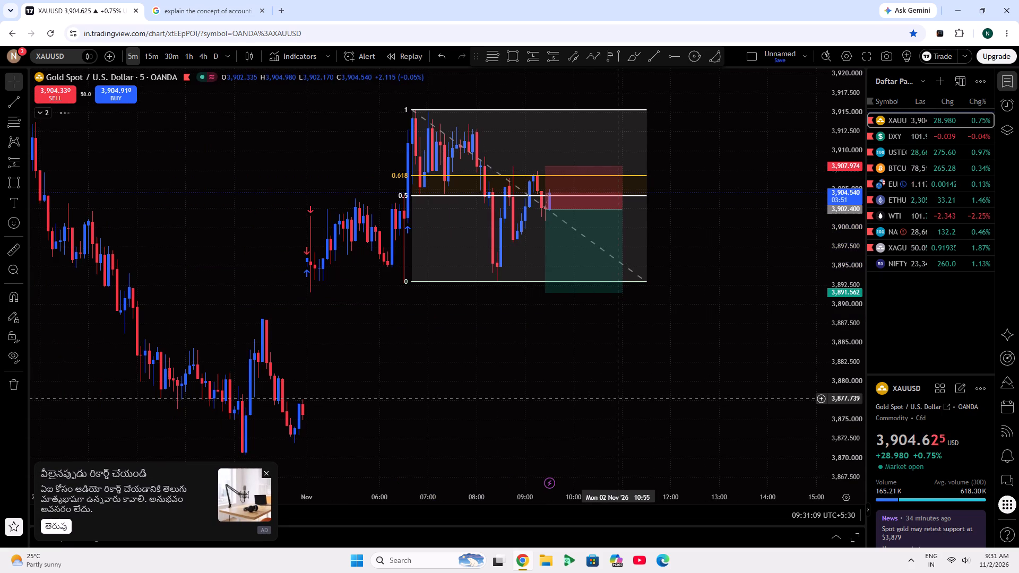
# Move the short position drawing back and up to entry 3,903.989 with stop 3,909.563, and adjust its target to 3,893.668.
pyautogui.scroll(5, 617, 398)
pyautogui.moveTo(426, 316); pyautogui.dragTo(350, 300)
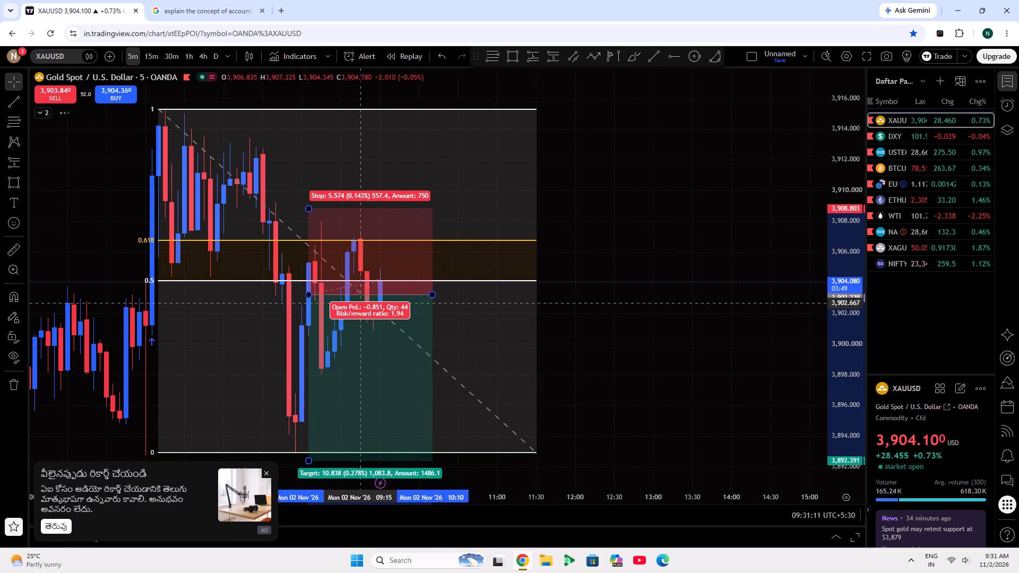
pyautogui.moveTo(350, 300); pyautogui.dragTo(371, 291)
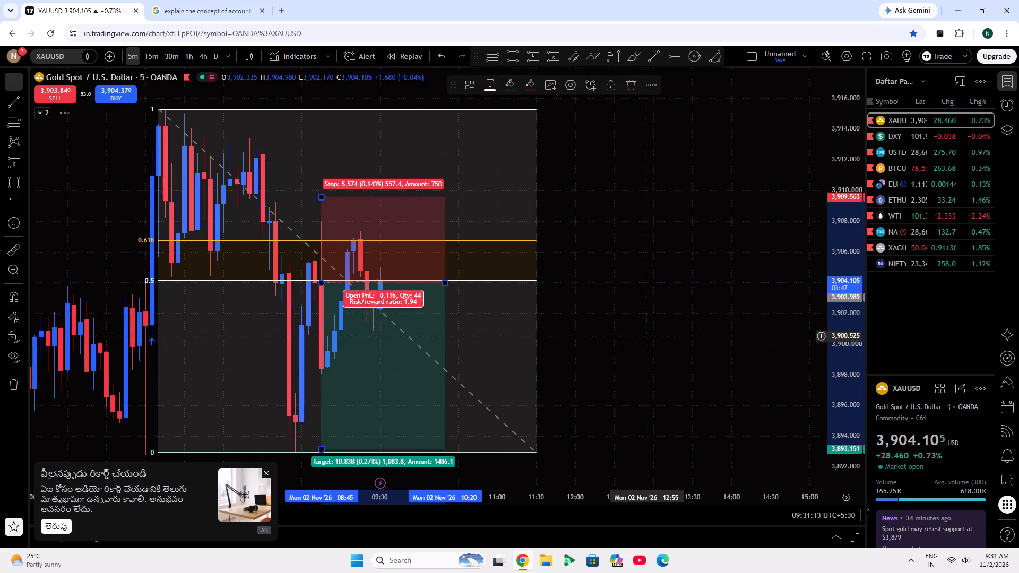
pyautogui.moveTo(675, 330); pyautogui.dragTo(729, 303)
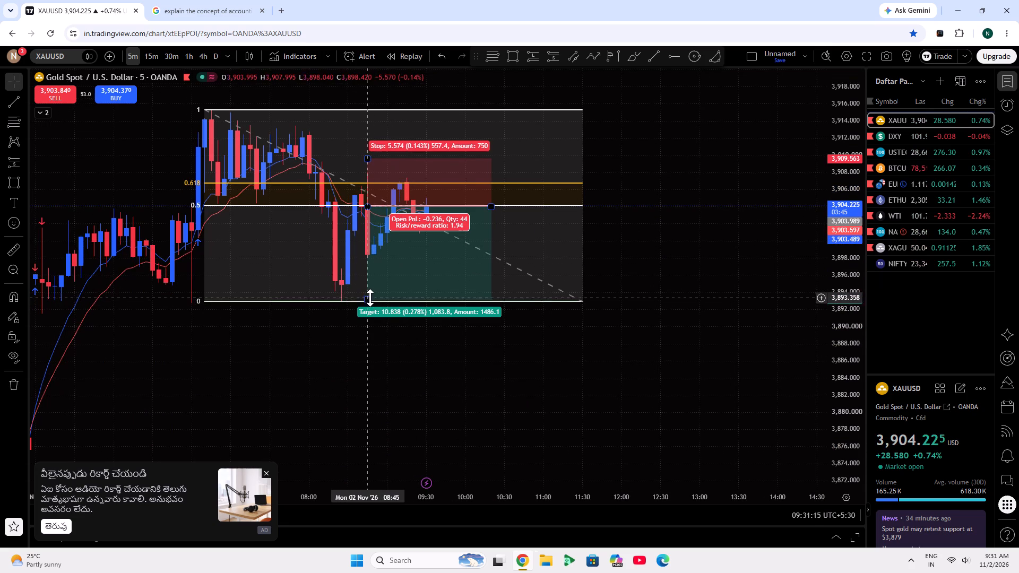
pyautogui.click(370, 298)
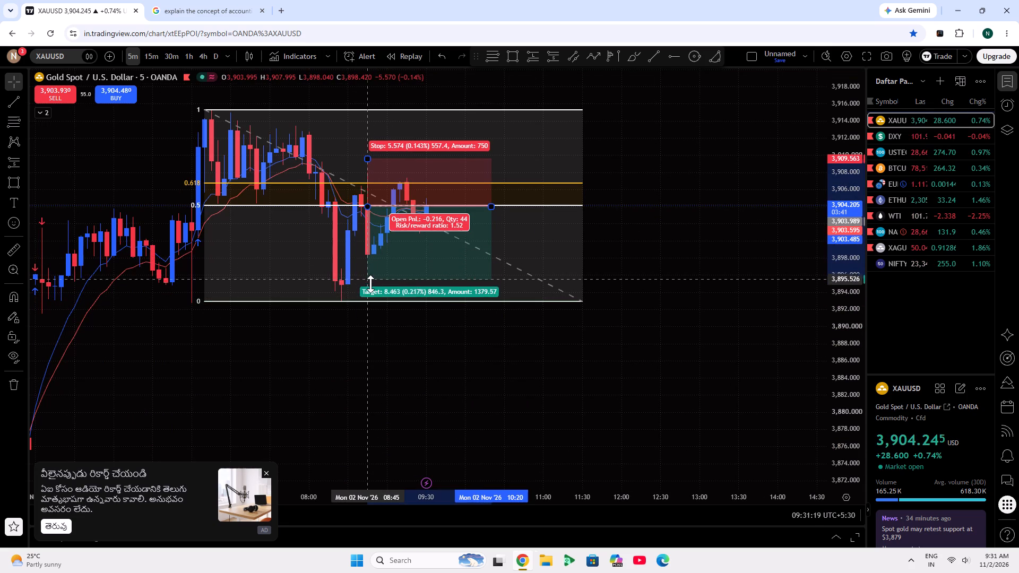
pyautogui.click(363, 352)
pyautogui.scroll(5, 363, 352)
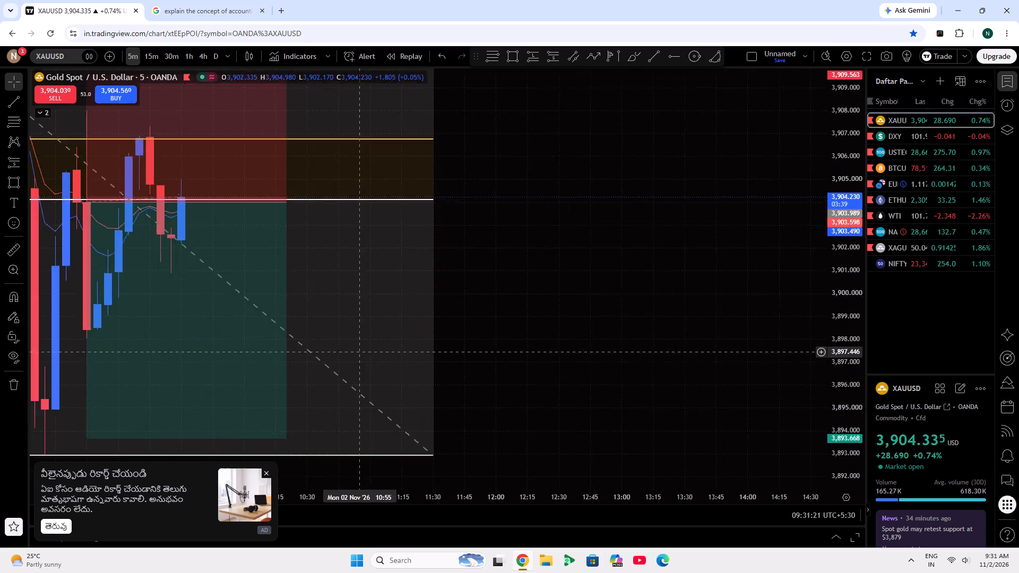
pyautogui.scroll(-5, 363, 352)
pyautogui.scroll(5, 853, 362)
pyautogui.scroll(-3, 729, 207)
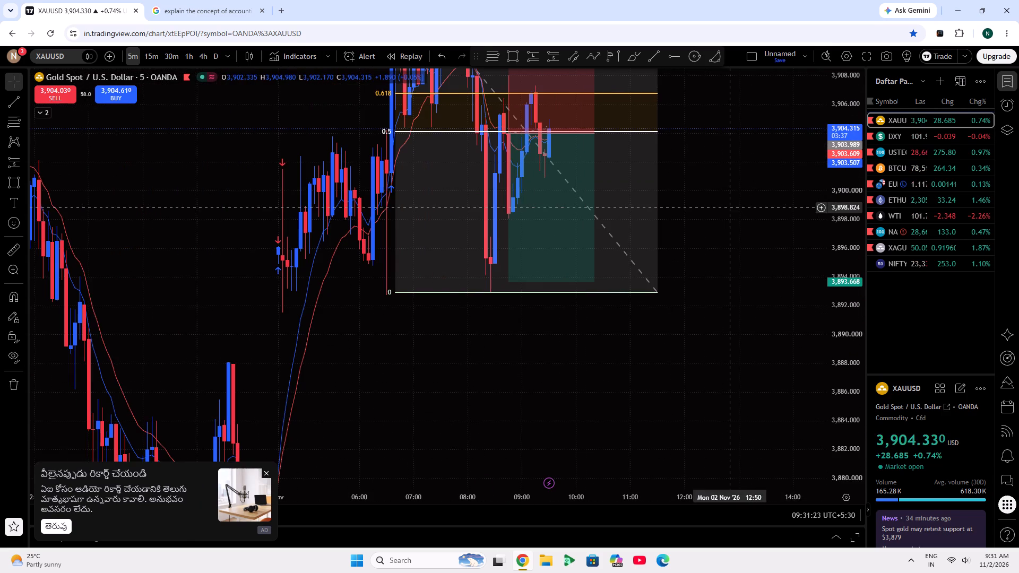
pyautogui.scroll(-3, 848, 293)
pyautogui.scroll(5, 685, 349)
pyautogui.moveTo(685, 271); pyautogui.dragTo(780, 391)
# Open YouTube in a new browser tab.
pyautogui.click(279, 13)
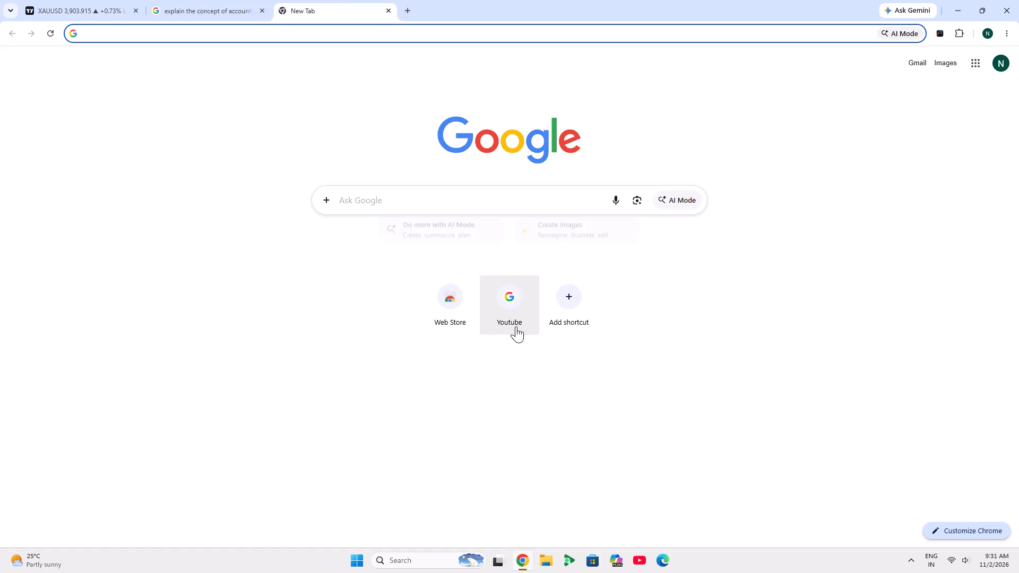
pyautogui.click(516, 323)
pyautogui.click(94, 196)
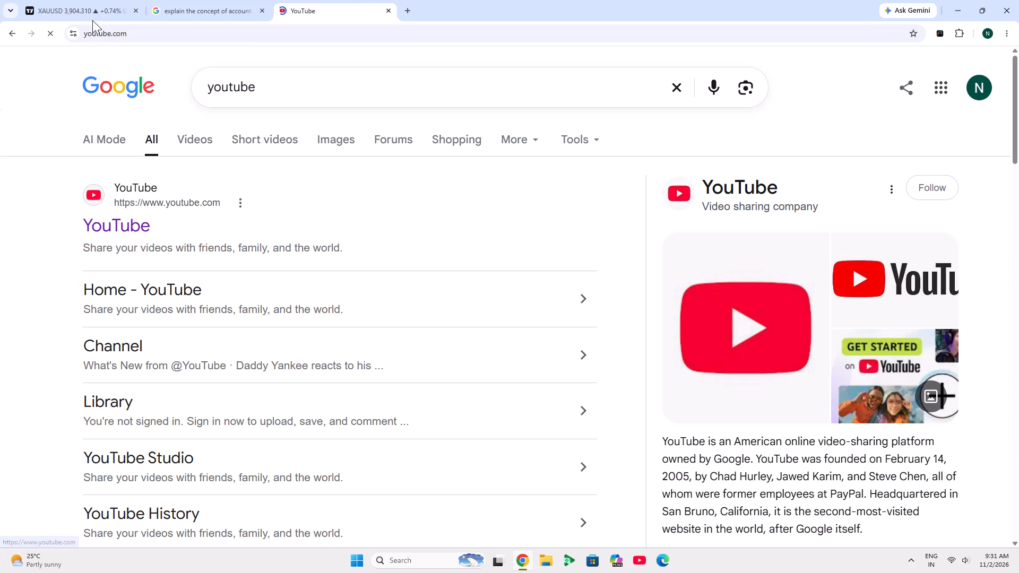
# Go back to the TradingView chart and examine XAUUSD on the 4-hour timeframe, finishing on the 5-minute timeframe.
pyautogui.click(125, 0)
pyautogui.click(684, 257)
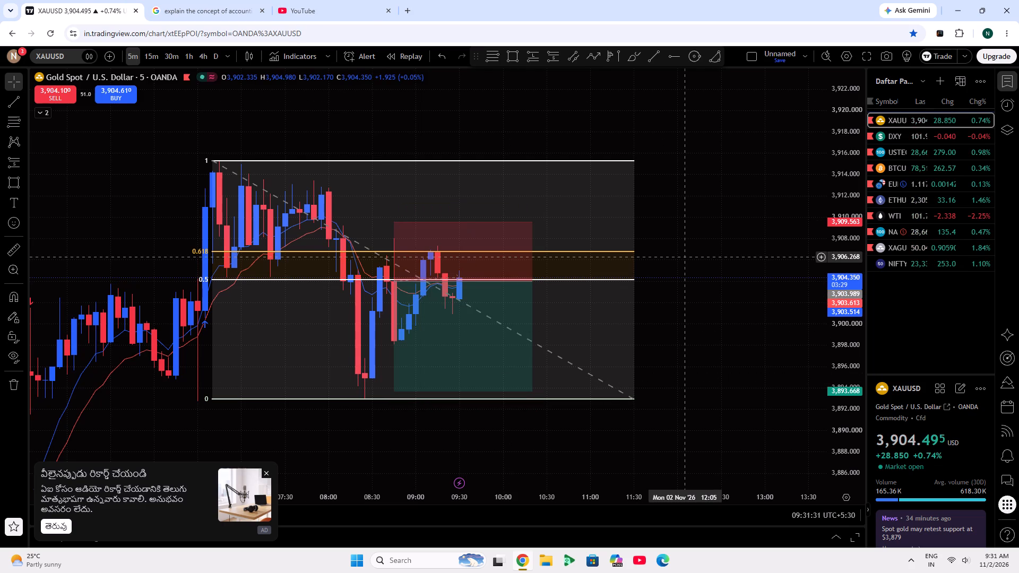
pyautogui.scroll(-5, 257, 291)
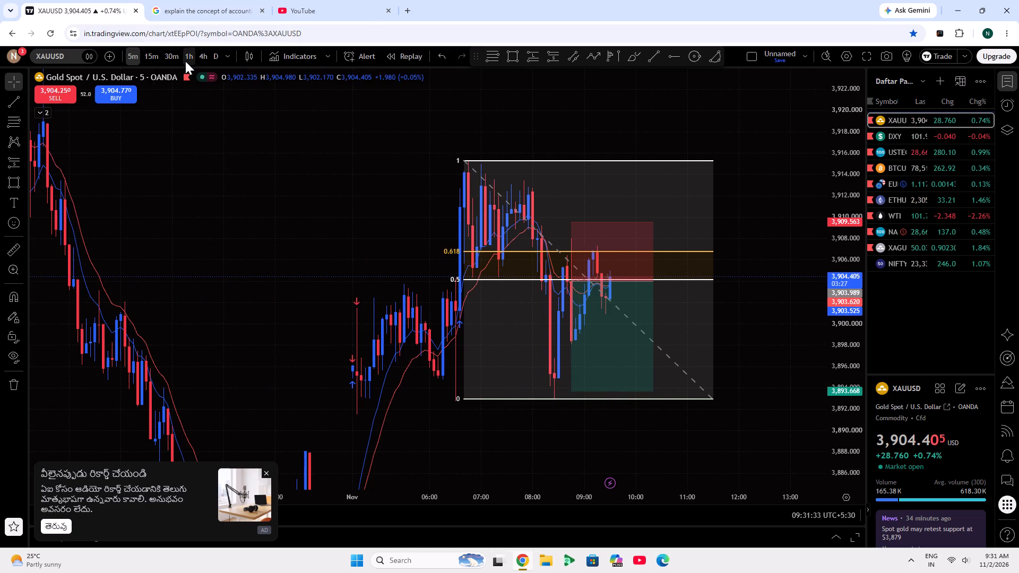
pyautogui.click(205, 50)
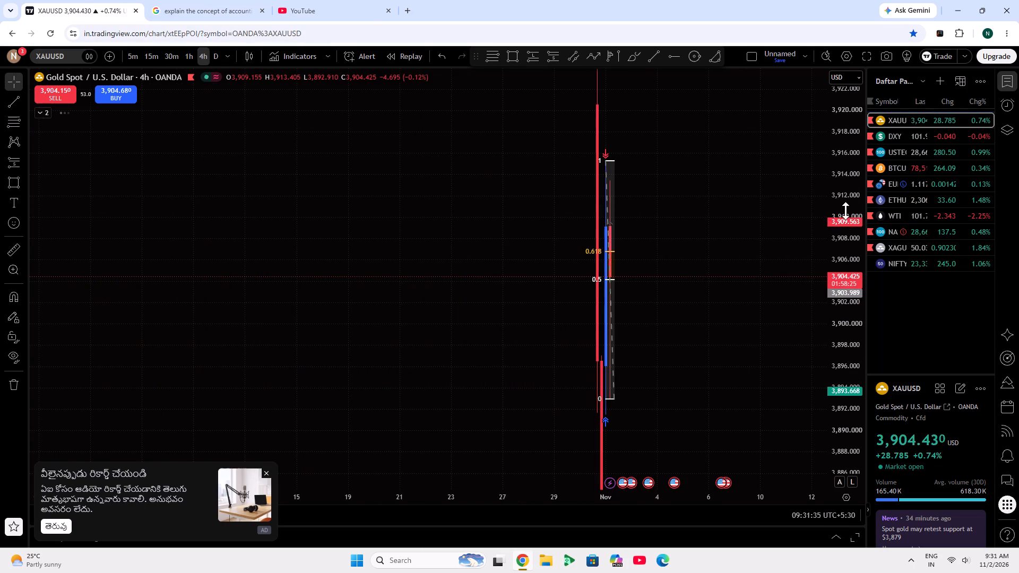
pyautogui.doubleClick(848, 212)
pyautogui.scroll(7, 468, 368)
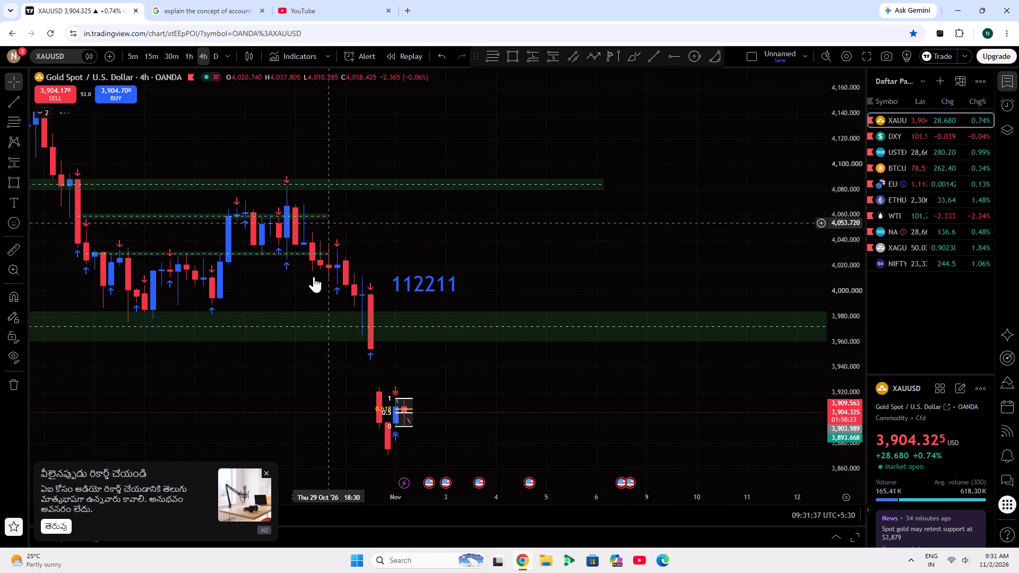
pyautogui.click(374, 369)
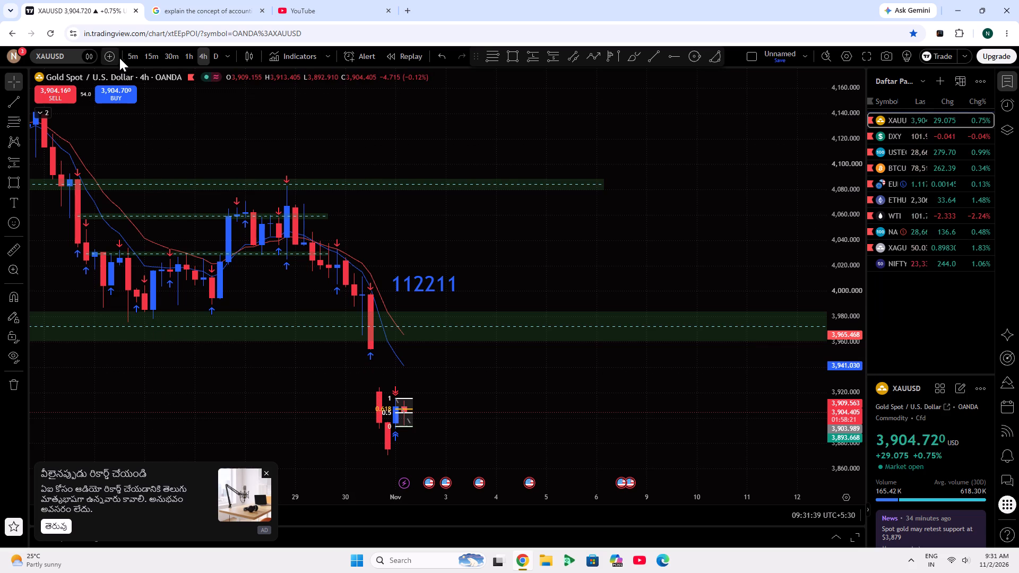
pyautogui.click(126, 52)
pyautogui.scroll(-3, 661, 311)
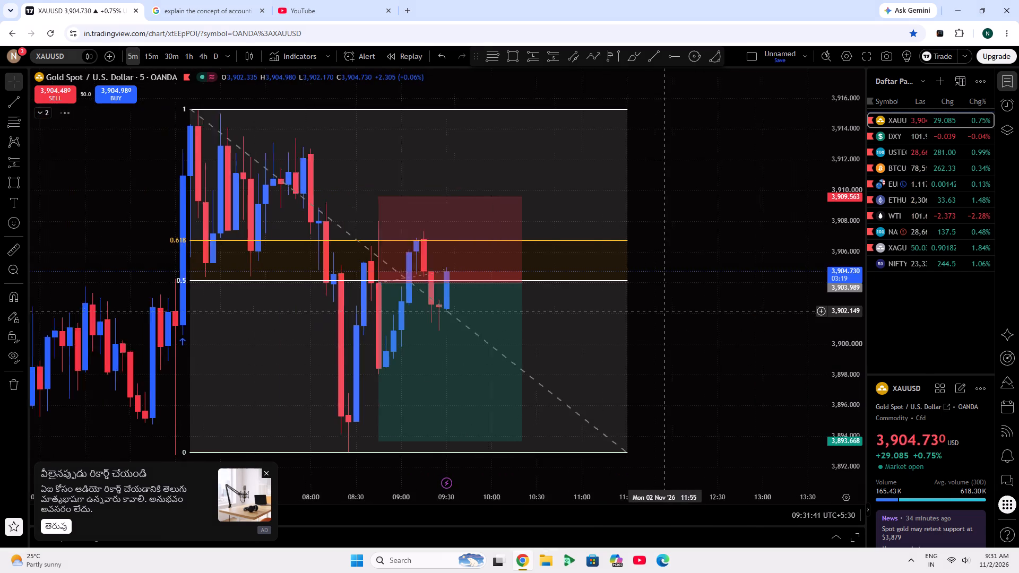
pyautogui.scroll(-1, 662, 311)
# Play the video Complete ICT Trading Guide for Beginners on YouTube and adjust the system volume.
pyautogui.click(398, 0)
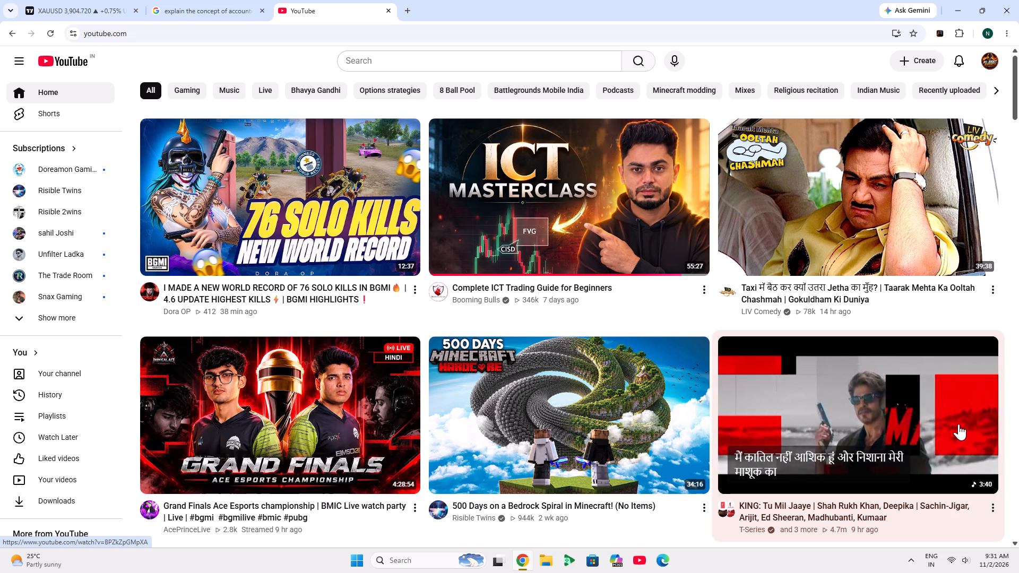
pyautogui.click(602, 212)
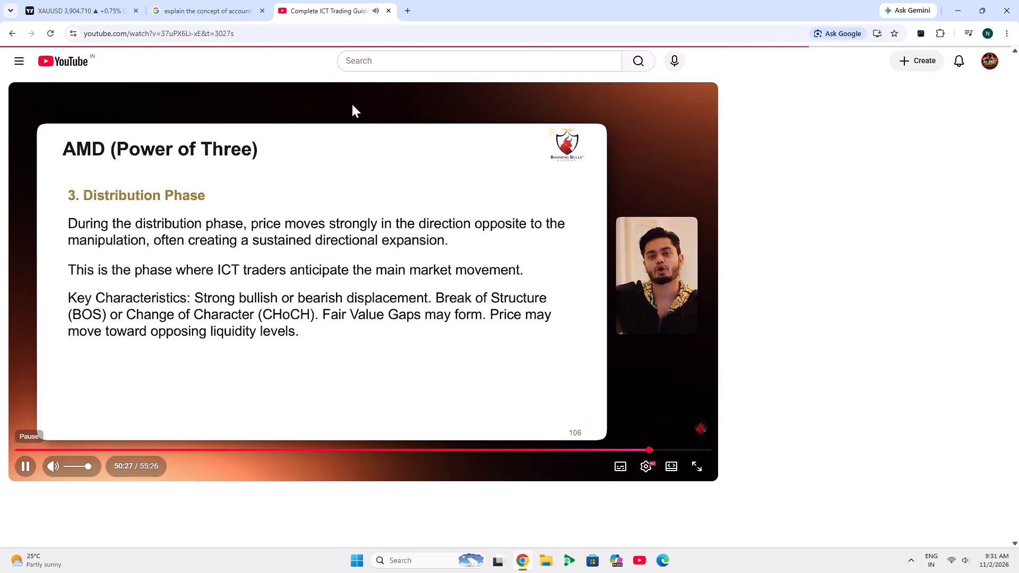
pyautogui.click(947, 565)
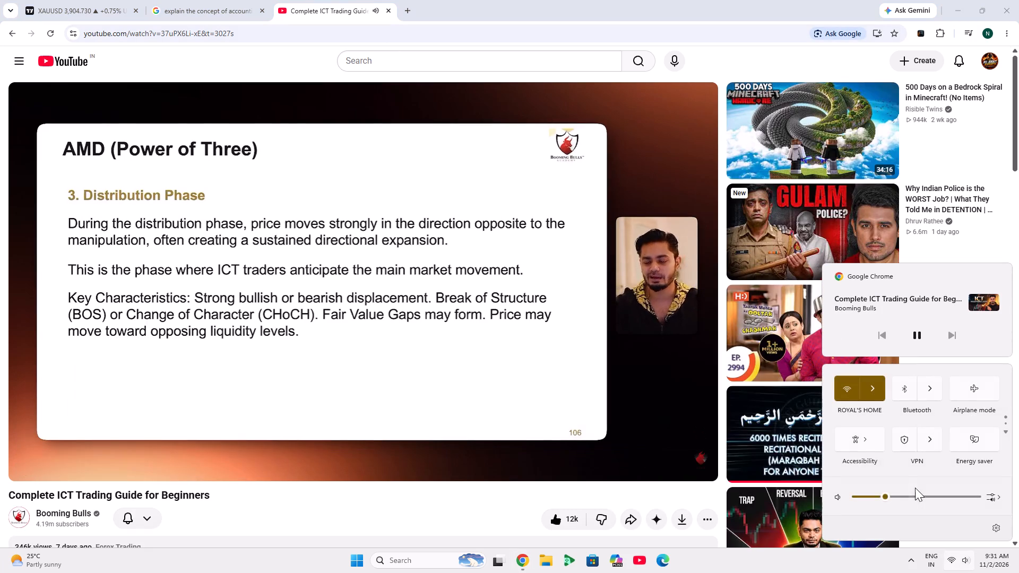
pyautogui.moveTo(902, 497); pyautogui.dragTo(897, 506)
pyautogui.click(497, 303)
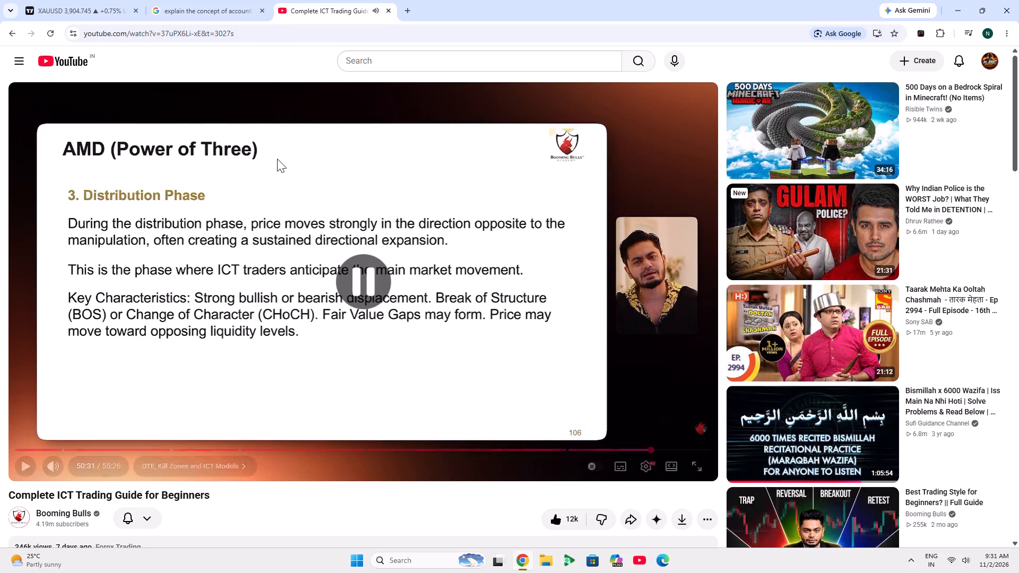
pyautogui.click(277, 160)
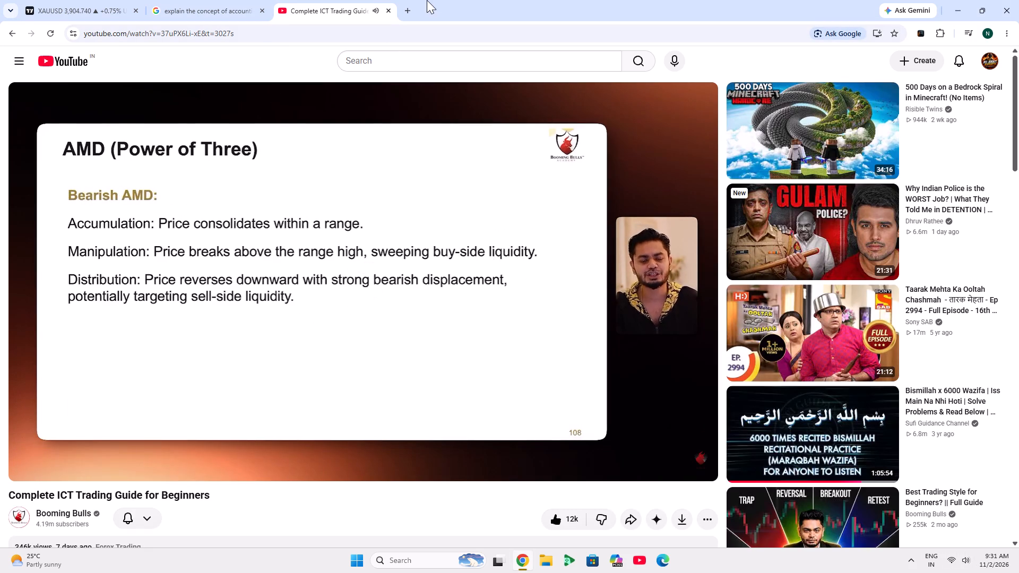
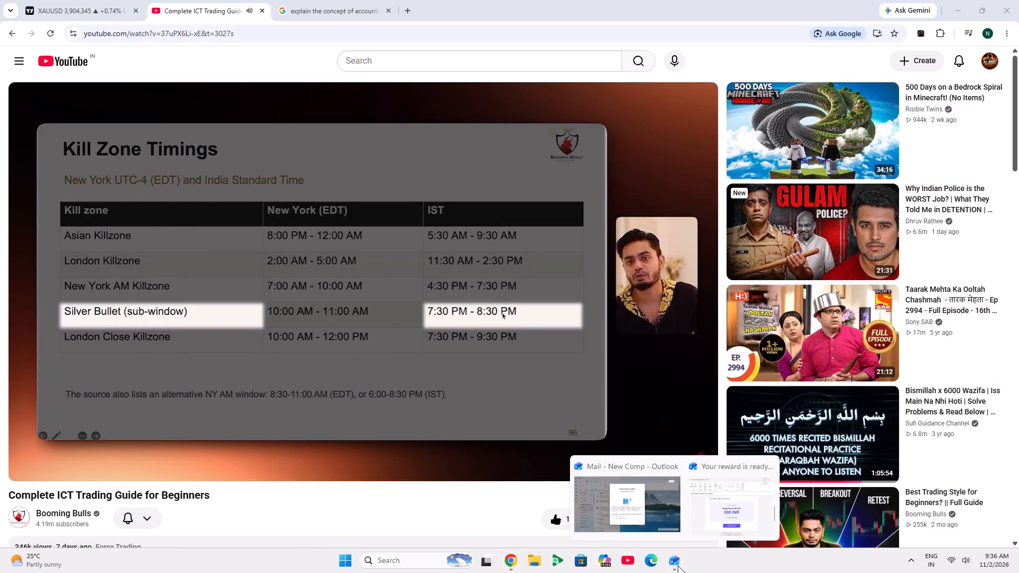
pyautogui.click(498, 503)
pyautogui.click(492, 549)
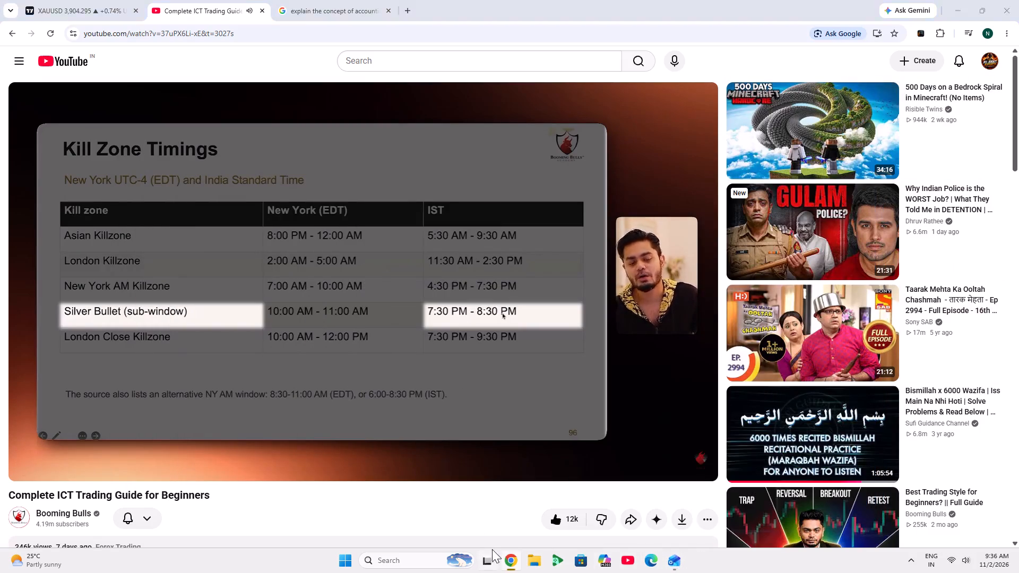
# Create a second virtual desktop.
pyautogui.click(504, 504)
pyautogui.click(490, 551)
pyautogui.click(536, 516)
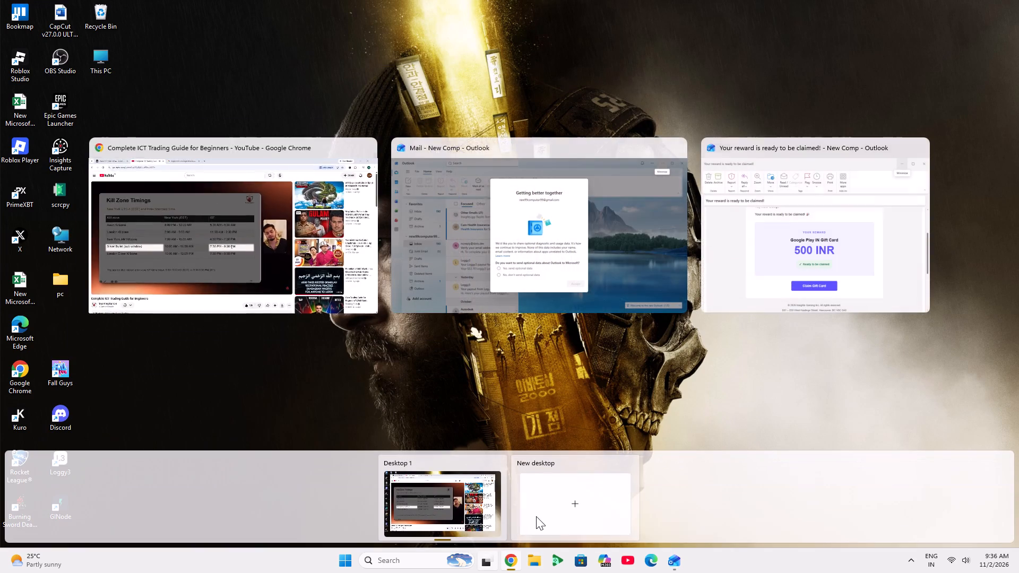
pyautogui.click(536, 516)
pyautogui.click(536, 516)
# Open a new Chrome window on the second desktop, search for youtube and open the YouTube site.
pyautogui.click(515, 553)
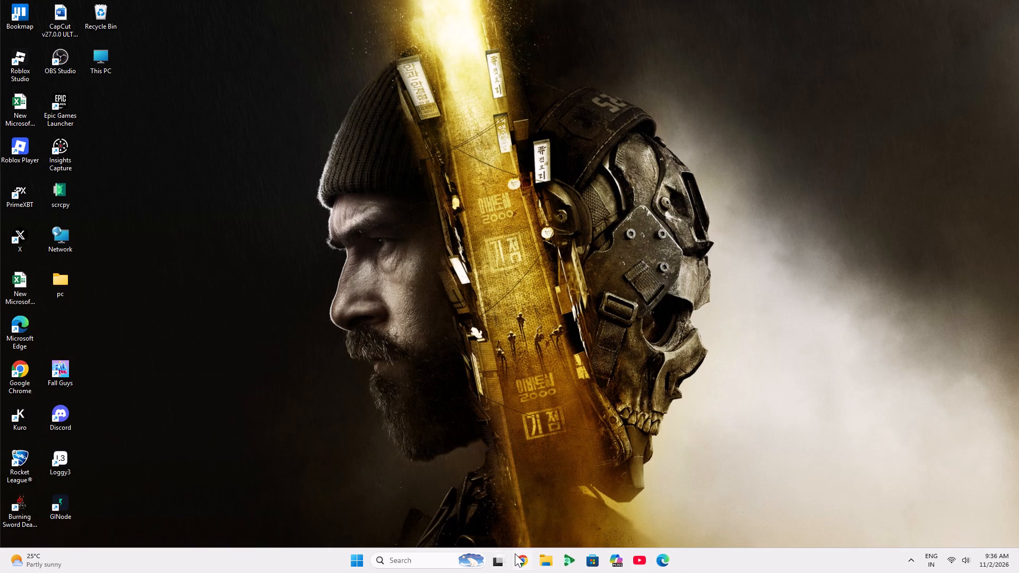
pyautogui.click(470, 209)
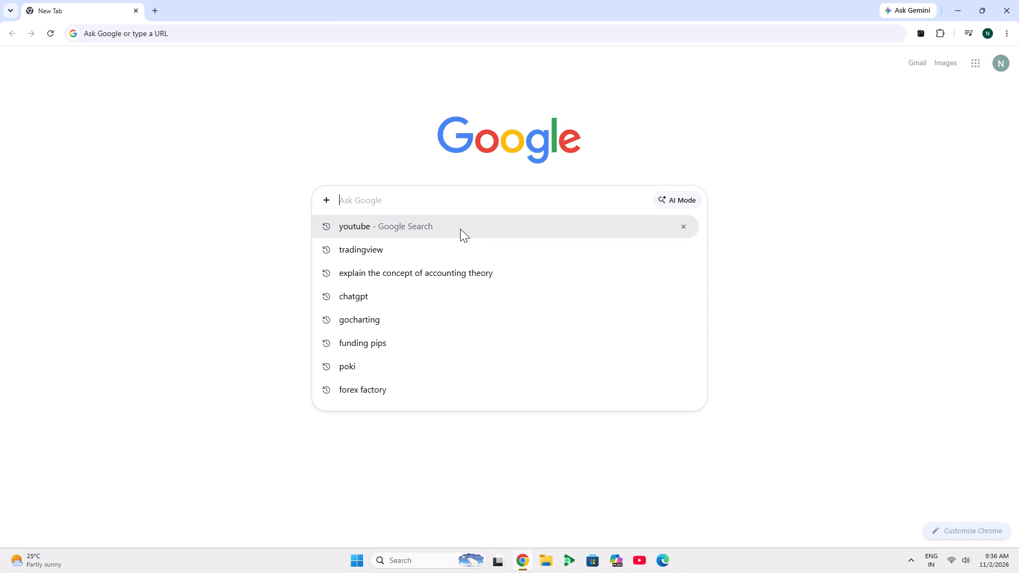
pyautogui.click(460, 229)
pyautogui.click(38, 203)
pyautogui.click(137, 238)
pyautogui.click(133, 232)
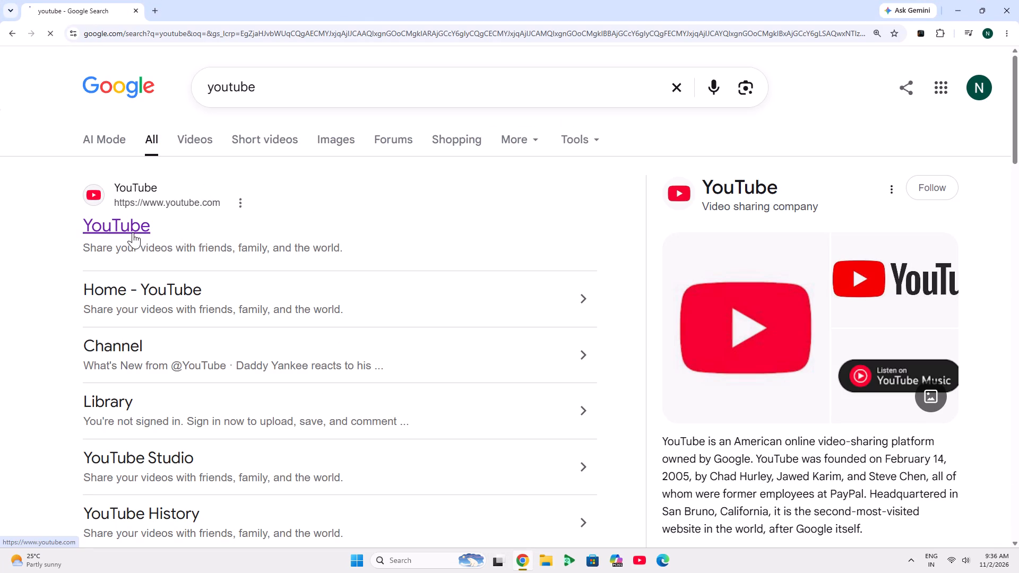
# Minimize the new Chrome window and switch back to Desktop 1.
pyautogui.click(513, 554)
pyautogui.click(506, 561)
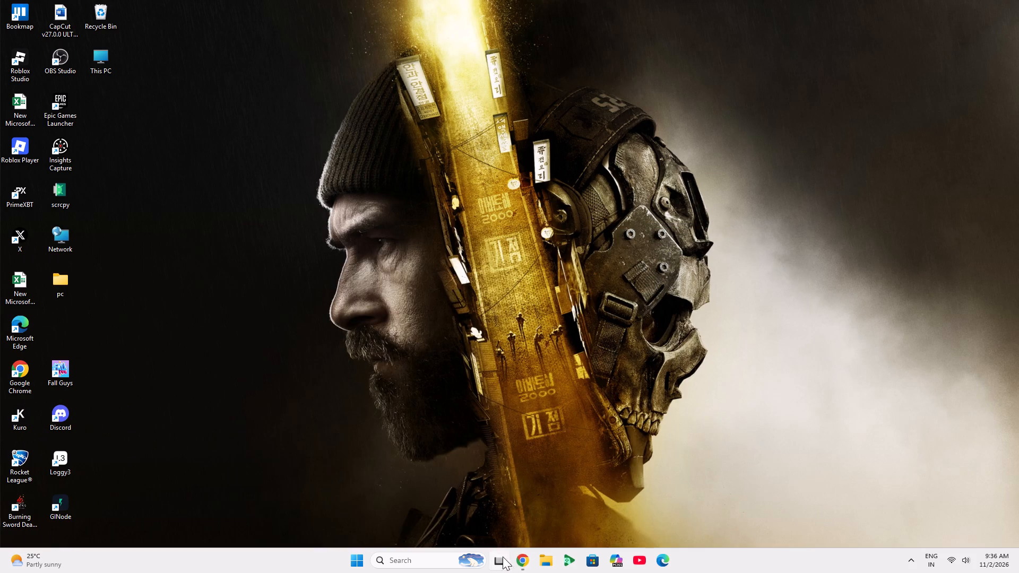
pyautogui.click(375, 483)
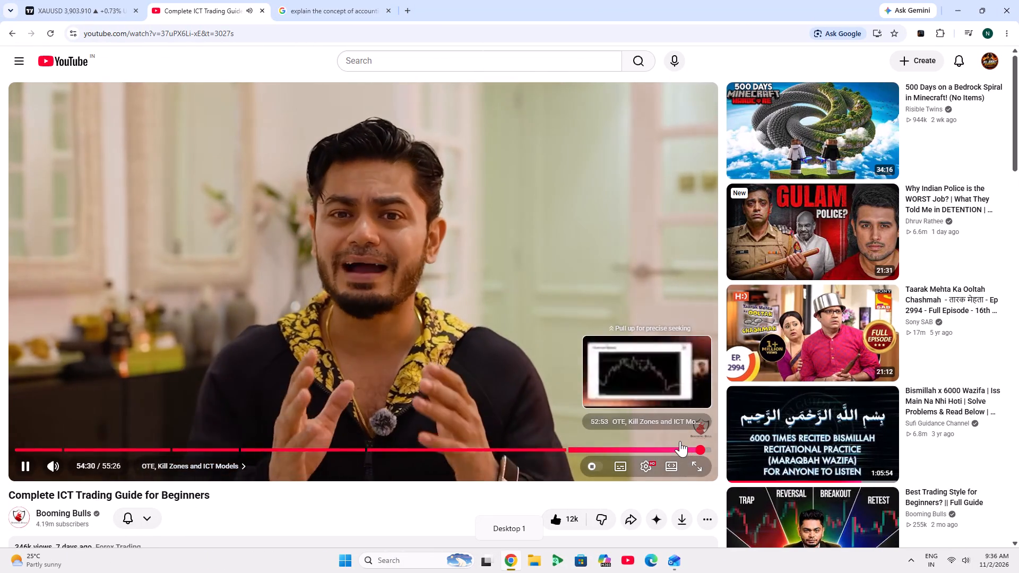
# Seek slightly back within the OTE, Kill Zones and ICT Models chapter of the ICT trading video.
pyautogui.click(693, 447)
pyautogui.scroll(-2, 398, 0)
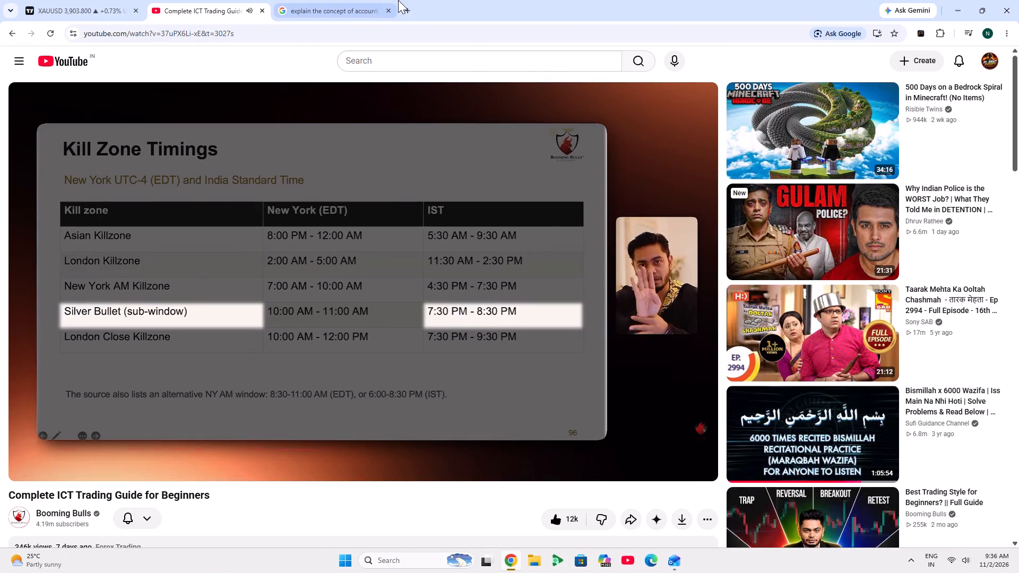
pyautogui.scroll(-2, 398, 0)
# Close the ICT trading video tab and the accounting theory search tab, leaving only the XAUUSD chart.
pyautogui.middleClick(211, 0)
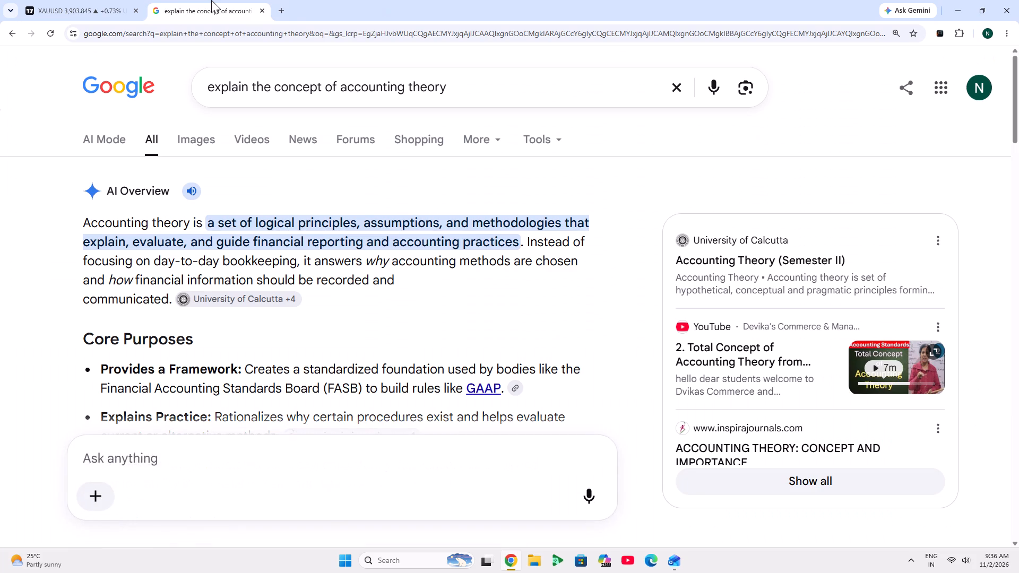
pyautogui.middleClick(211, 0)
# Switch XAUUSD to the 5-minute timeframe, examine price around the Fibonacci retracement and existing short position, and dismiss the ad.
pyautogui.moveTo(675, 270); pyautogui.dragTo(215, 164)
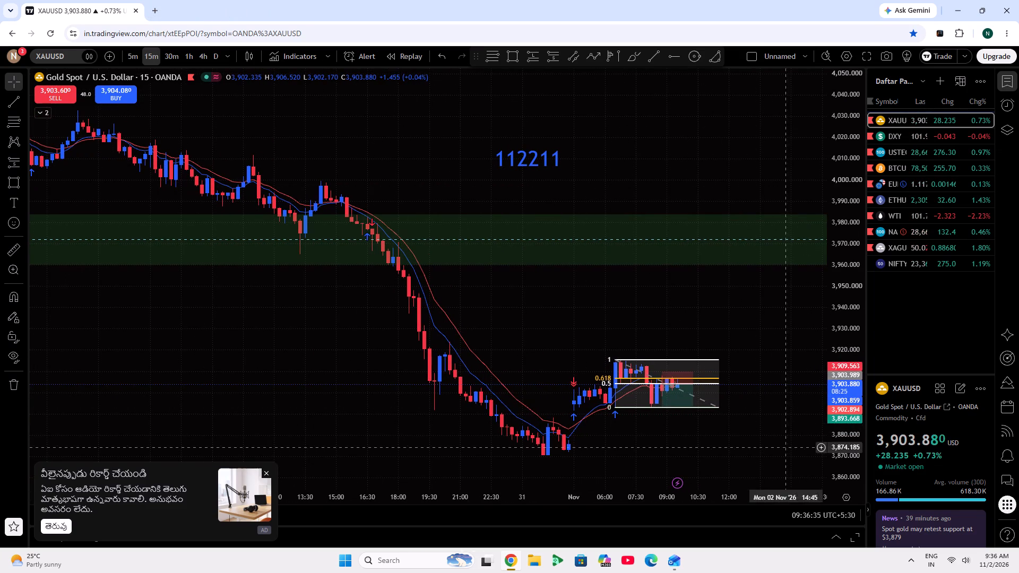
pyautogui.scroll(17, 868, 424)
pyautogui.moveTo(670, 395); pyautogui.dragTo(740, 21)
pyautogui.scroll(5, 709, 281)
pyautogui.scroll(3, 862, 363)
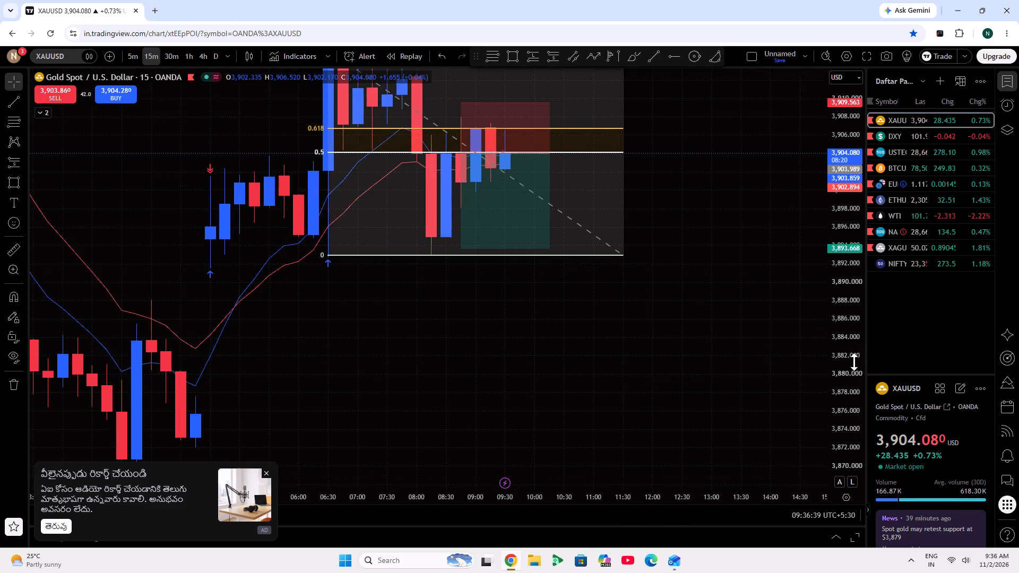
pyautogui.scroll(4, 854, 362)
pyautogui.click(125, 55)
pyautogui.scroll(-8, 291, 186)
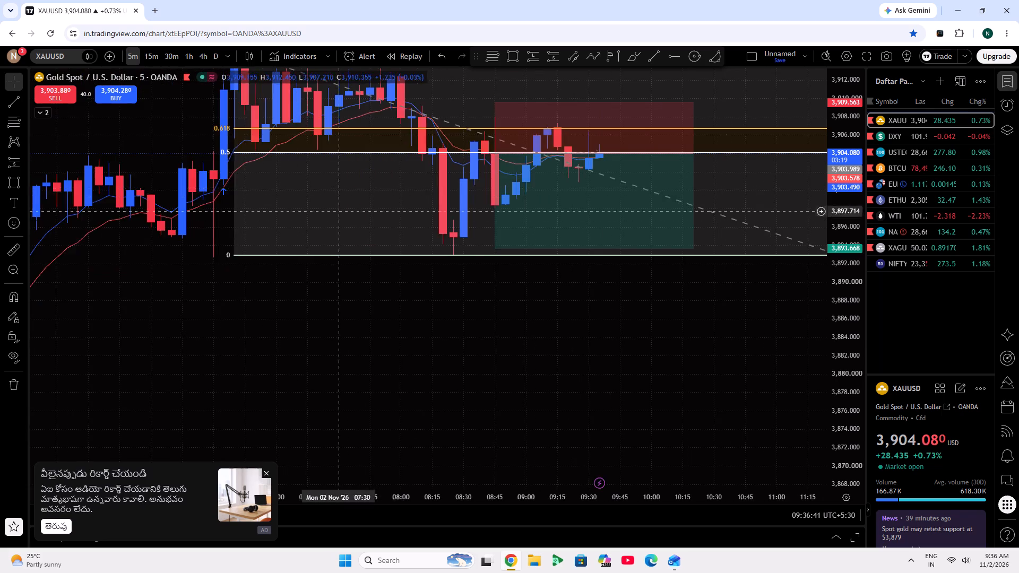
pyautogui.scroll(-3, 375, 221)
pyautogui.doubleClick(827, 228)
pyautogui.scroll(9, 845, 231)
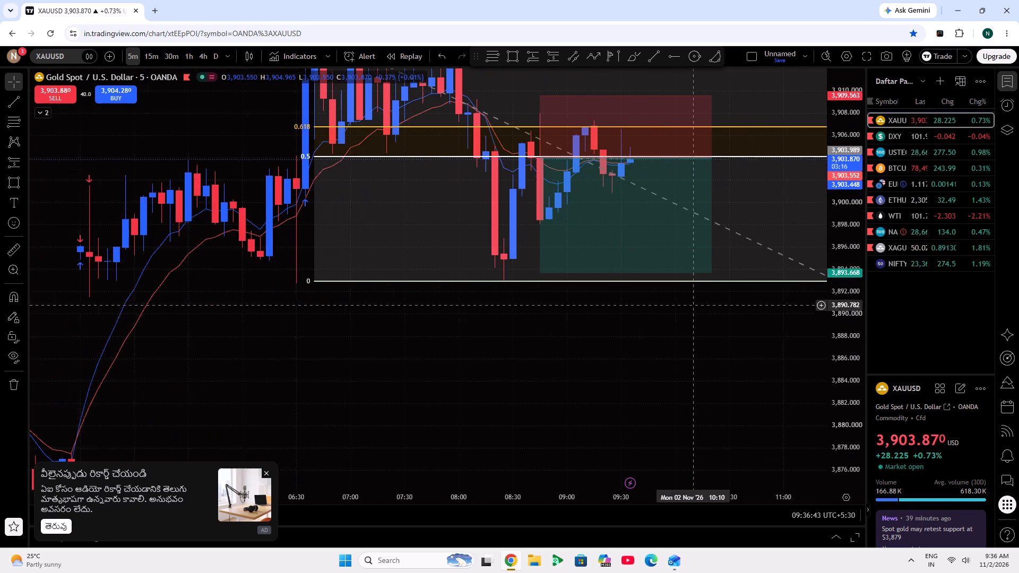
pyautogui.moveTo(680, 331); pyautogui.dragTo(569, 426)
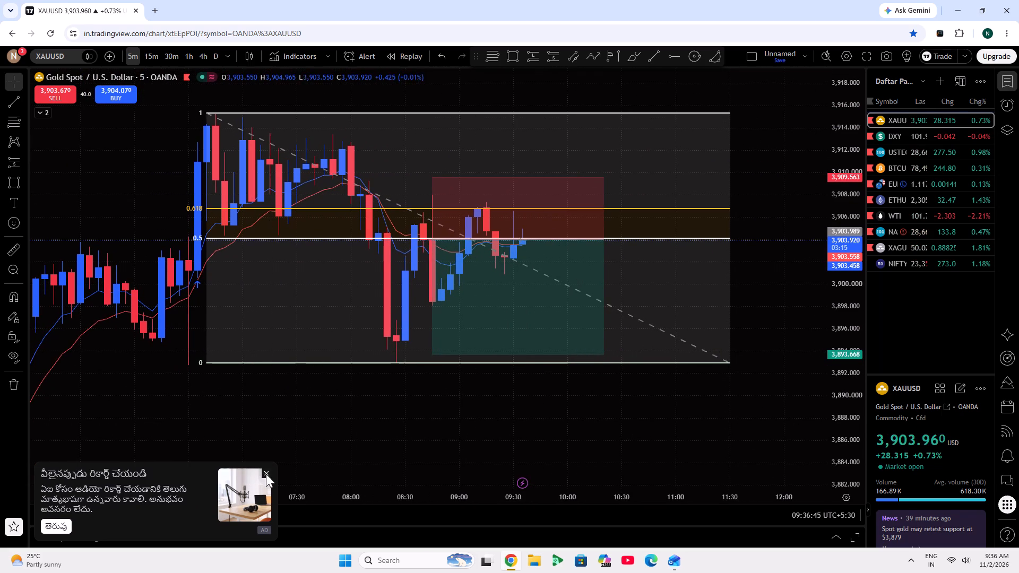
pyautogui.click(266, 474)
pyautogui.click(659, 123)
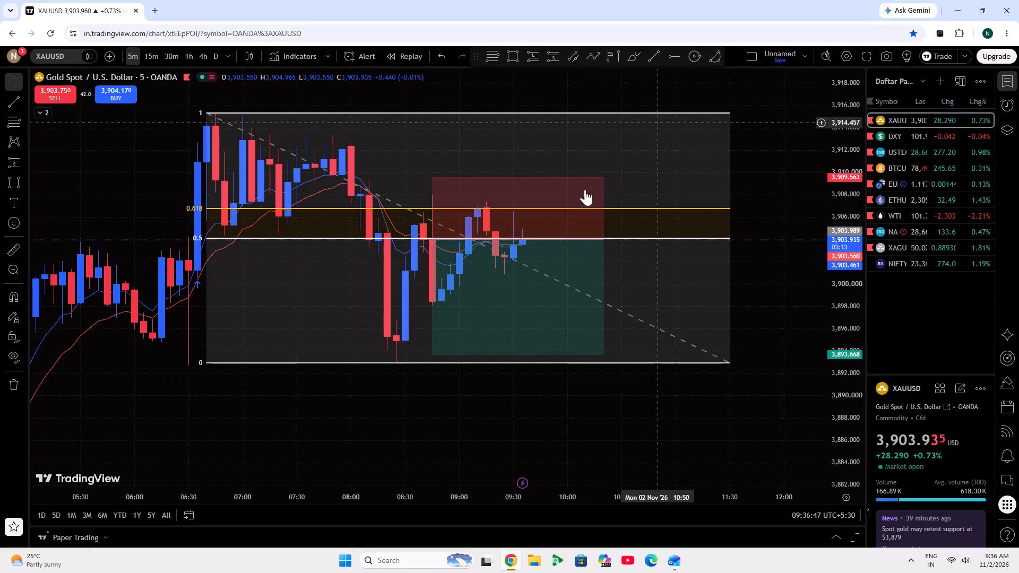
# Place a second XAUUSD short position from the 09:35 candle with entry 3,904.045, stop 3,909.560 and target 3,893.539.
pyautogui.click(537, 59)
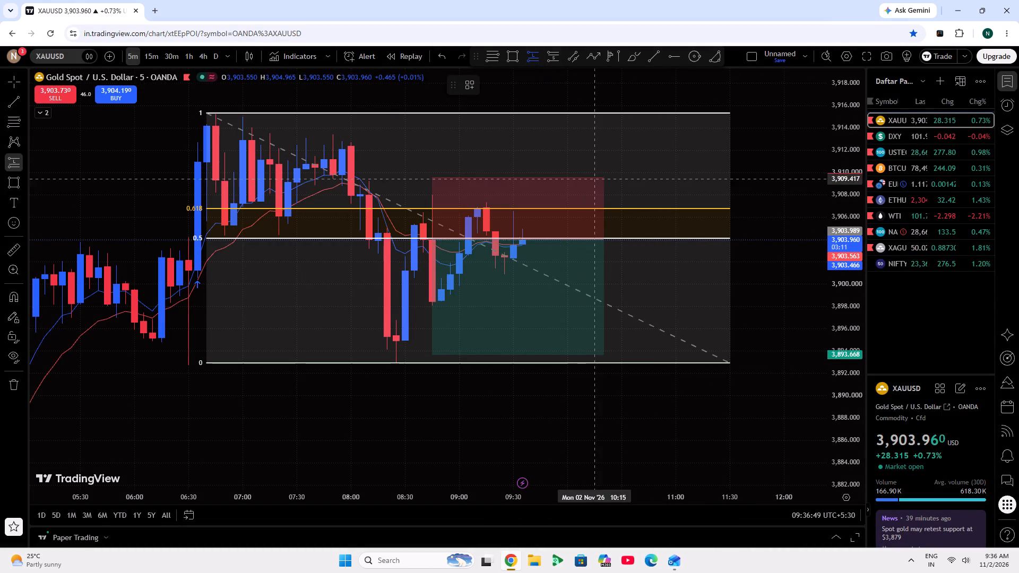
pyautogui.click(551, 65)
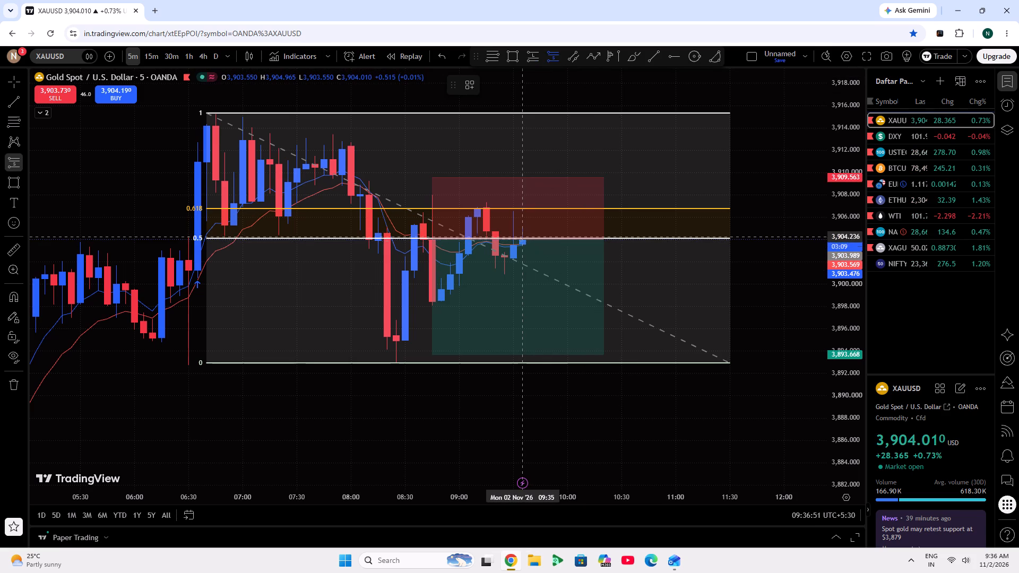
pyautogui.click(523, 239)
pyautogui.moveTo(522, 188); pyautogui.dragTo(517, 178)
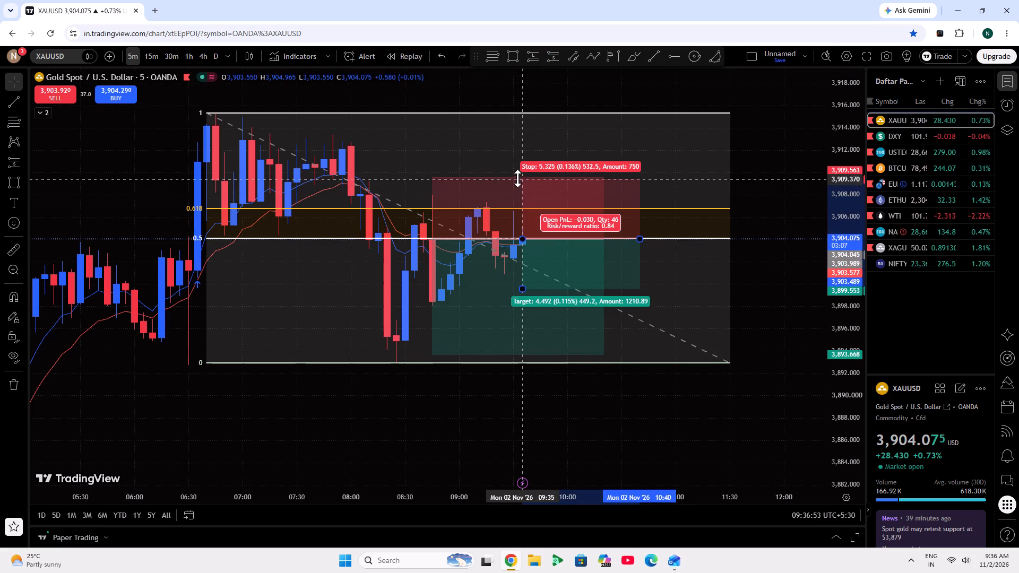
pyautogui.moveTo(517, 178); pyautogui.dragTo(515, 177)
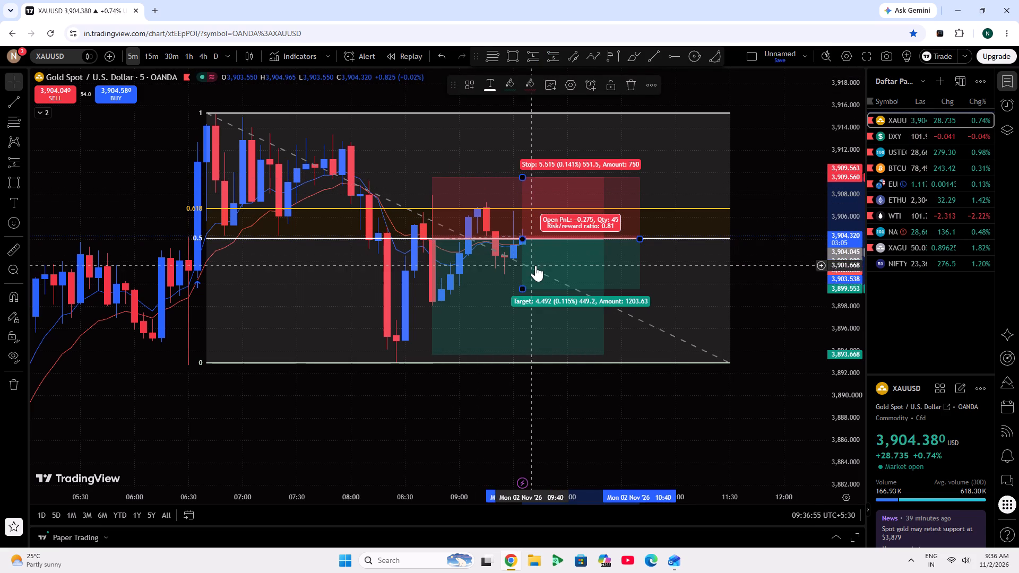
pyautogui.moveTo(523, 288); pyautogui.dragTo(510, 354)
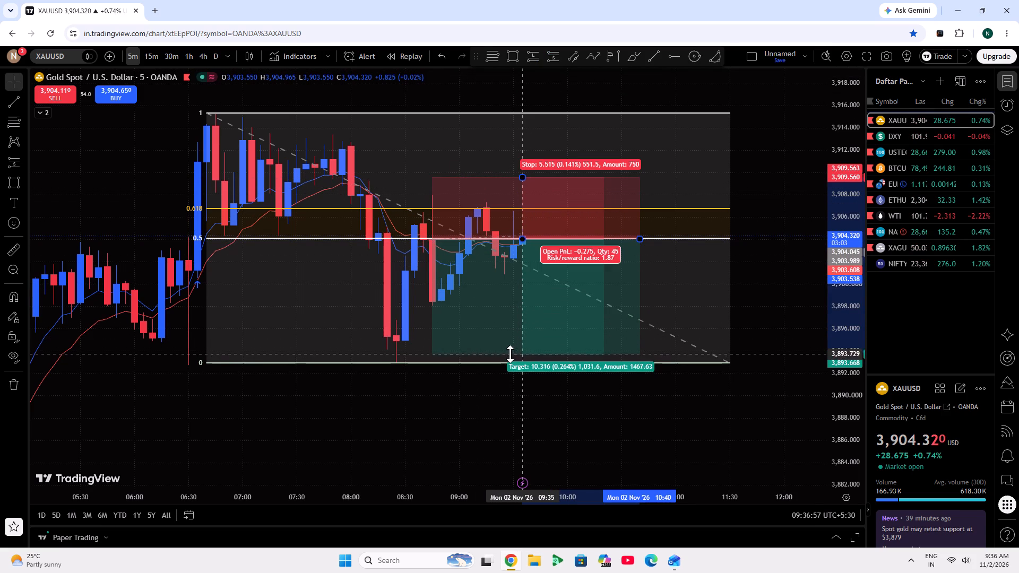
pyautogui.moveTo(510, 354); pyautogui.dragTo(514, 356)
pyautogui.click(451, 424)
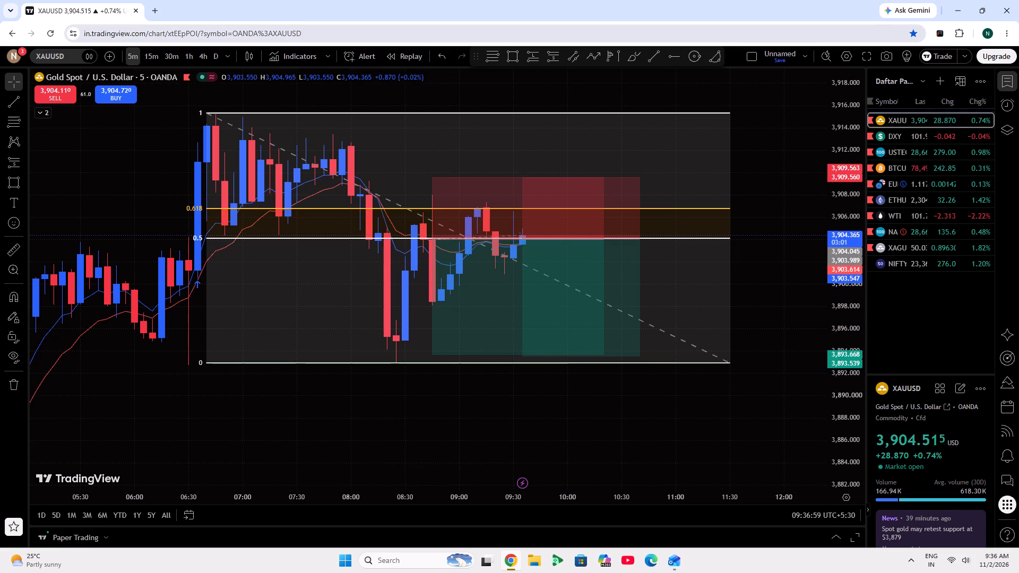